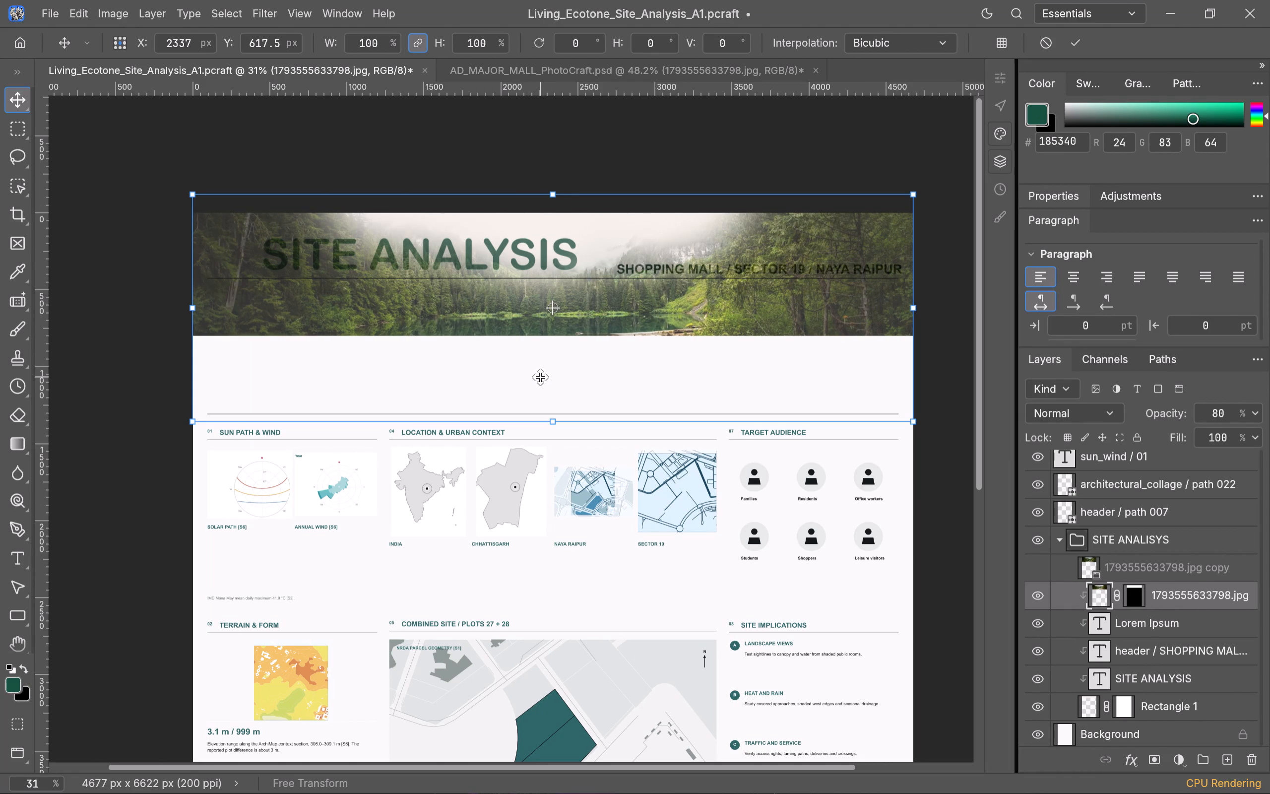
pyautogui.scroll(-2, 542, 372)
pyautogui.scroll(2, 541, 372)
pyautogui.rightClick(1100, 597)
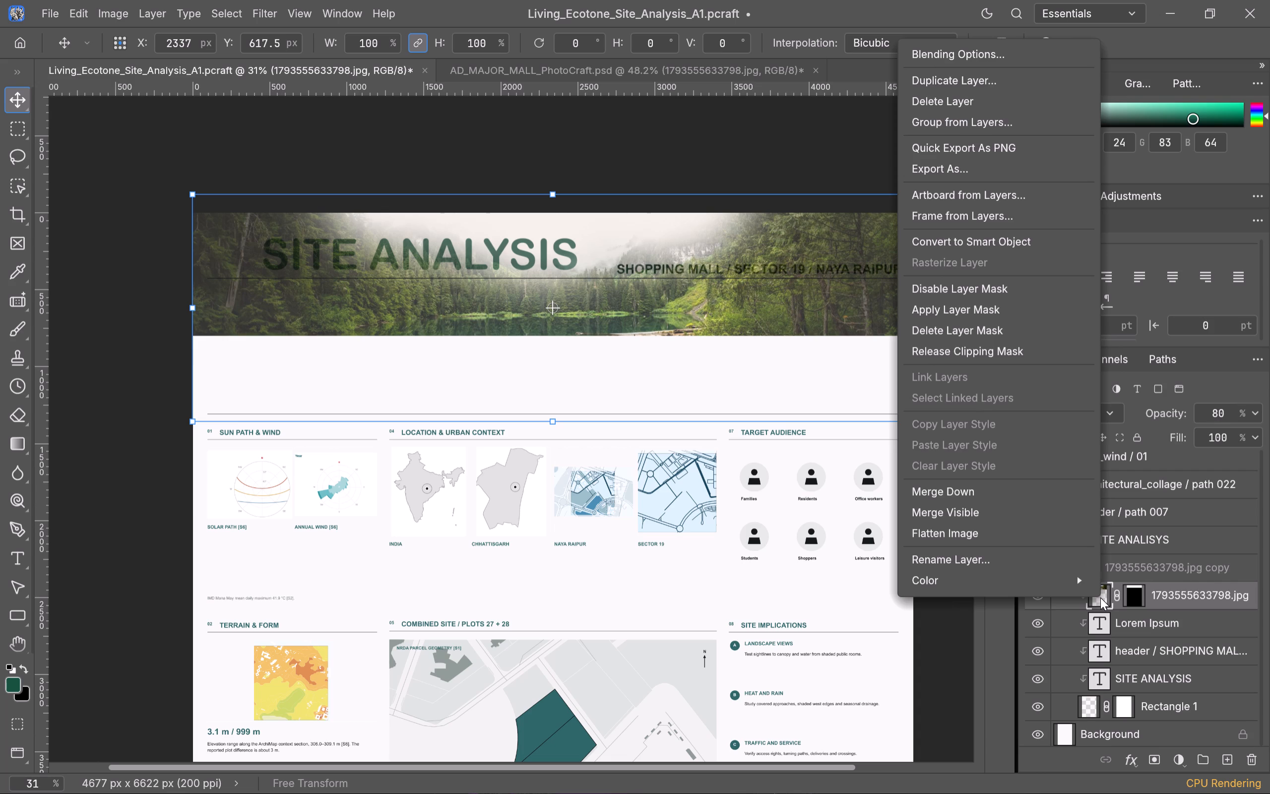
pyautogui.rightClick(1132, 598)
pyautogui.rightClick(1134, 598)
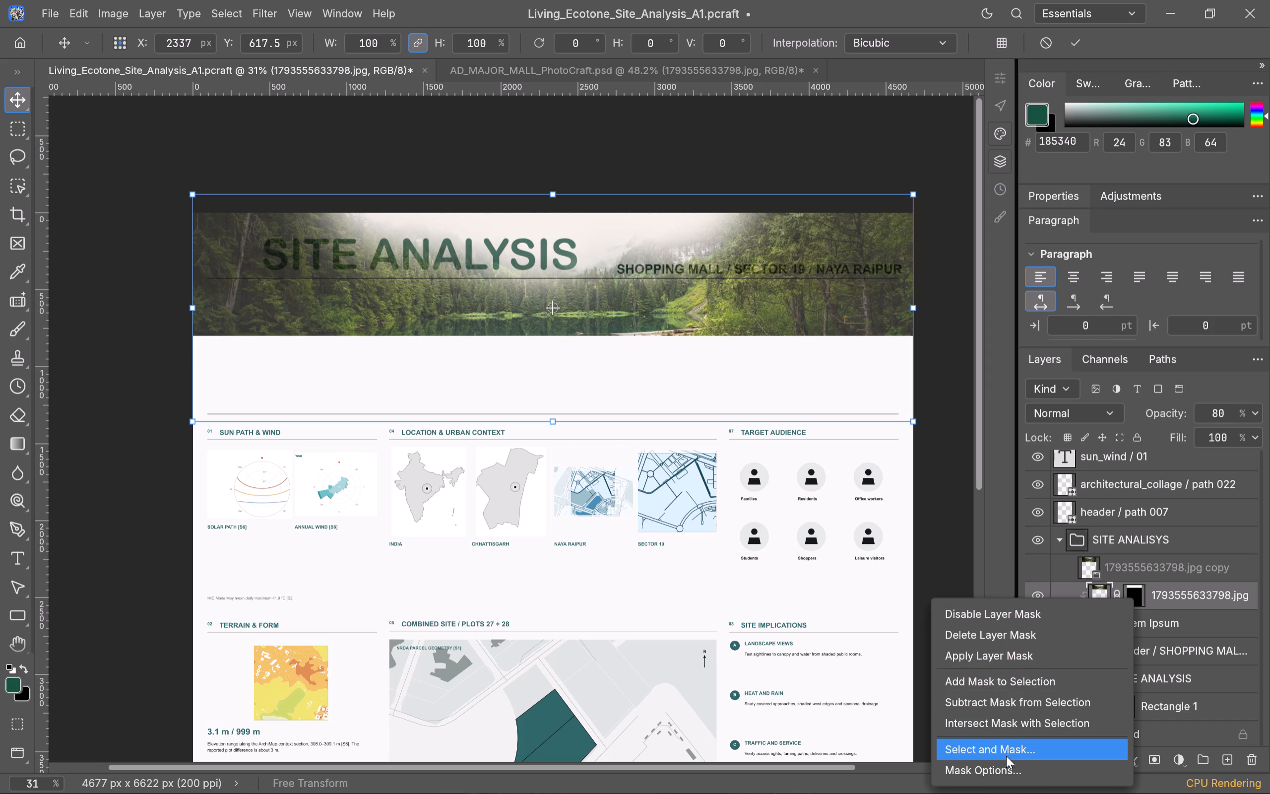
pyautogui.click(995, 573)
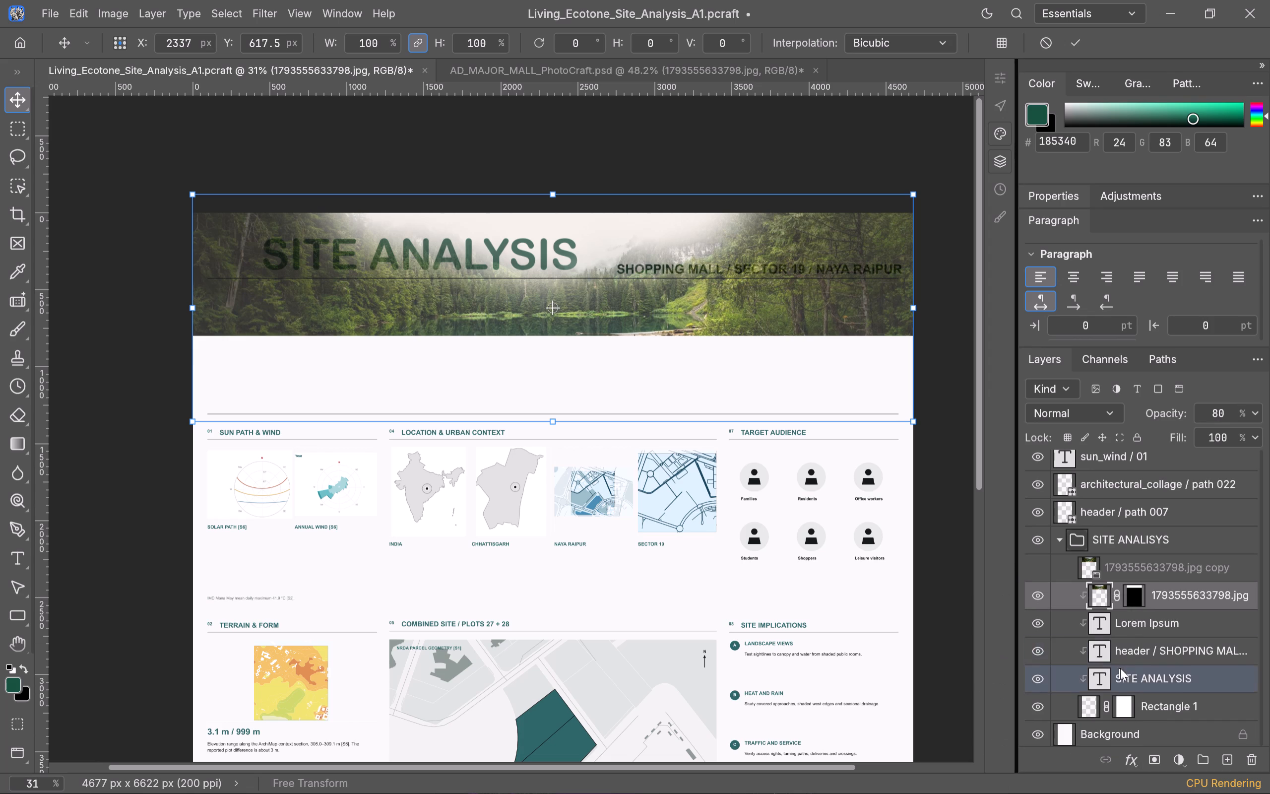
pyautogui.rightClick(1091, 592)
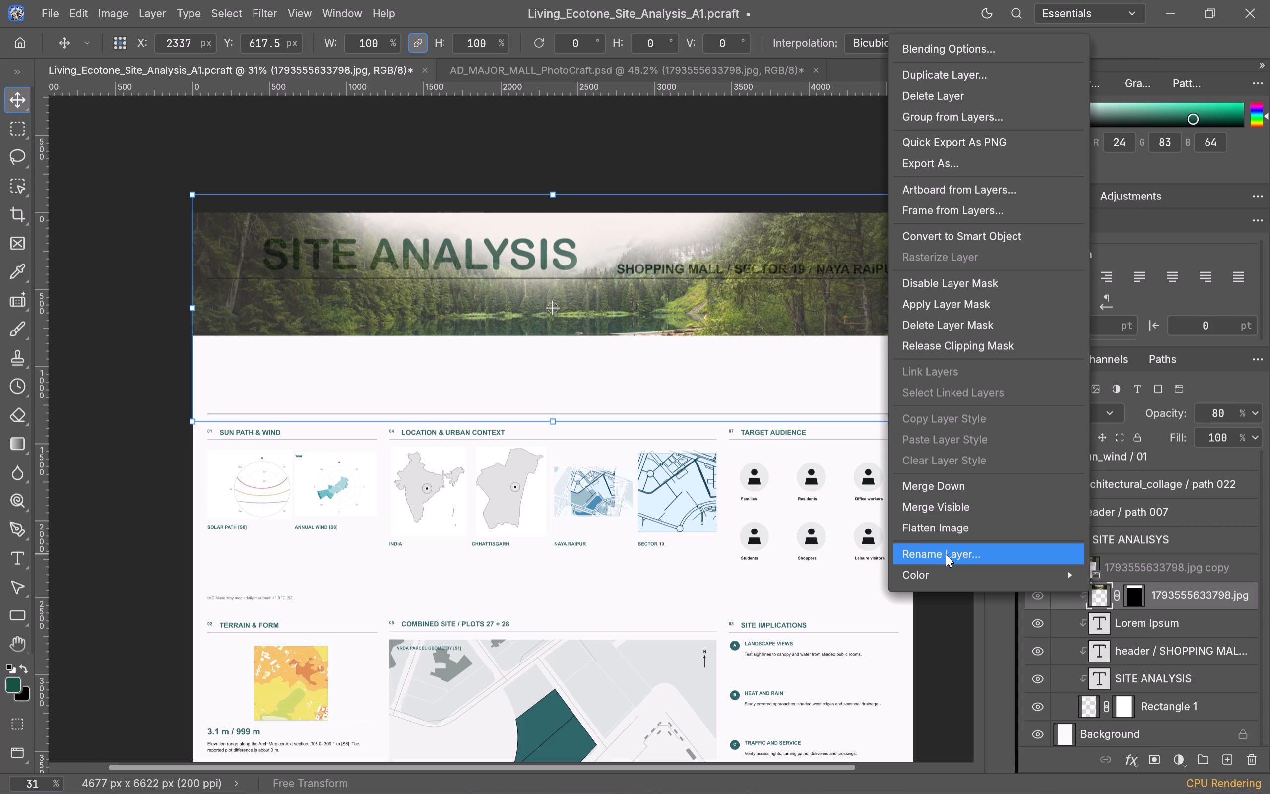
# Leave the free transform of the forest header image and select the SITE ANALISYS layer group.
pyautogui.click(957, 624)
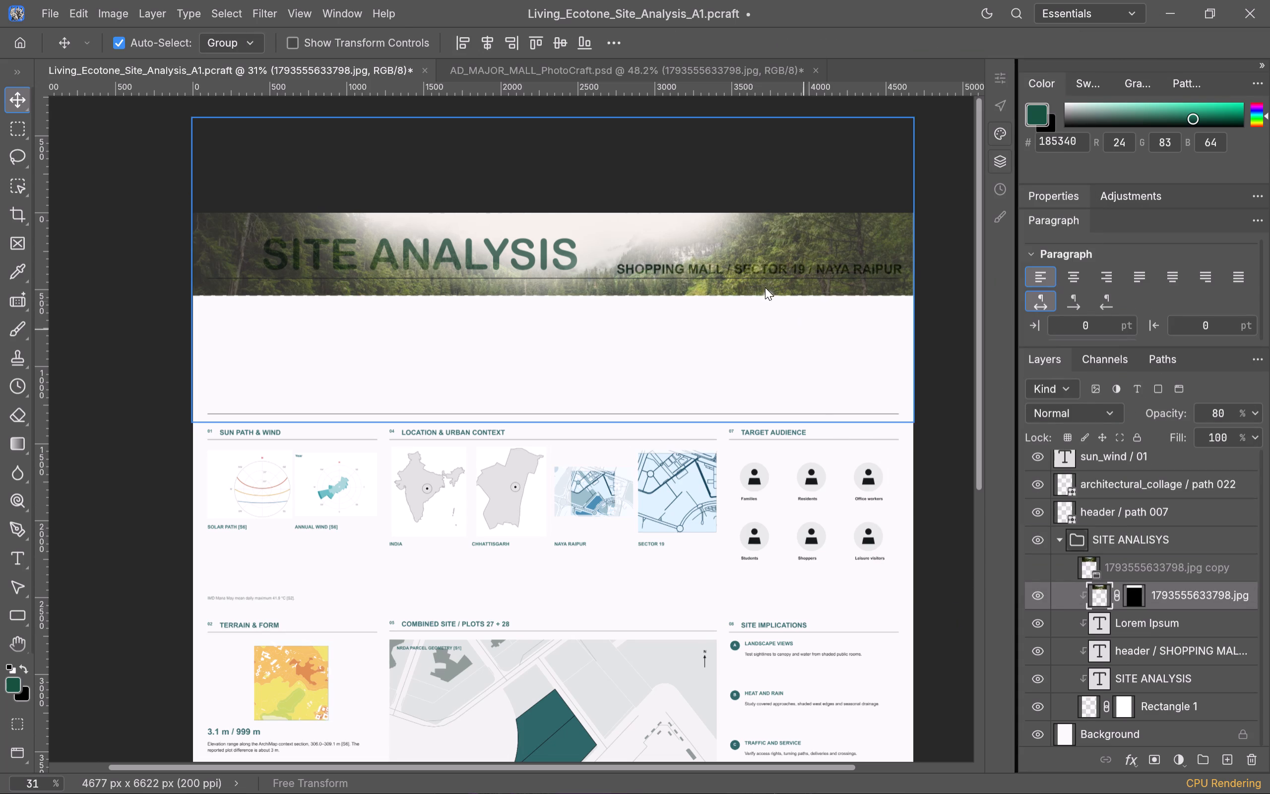
pyautogui.click(716, 237)
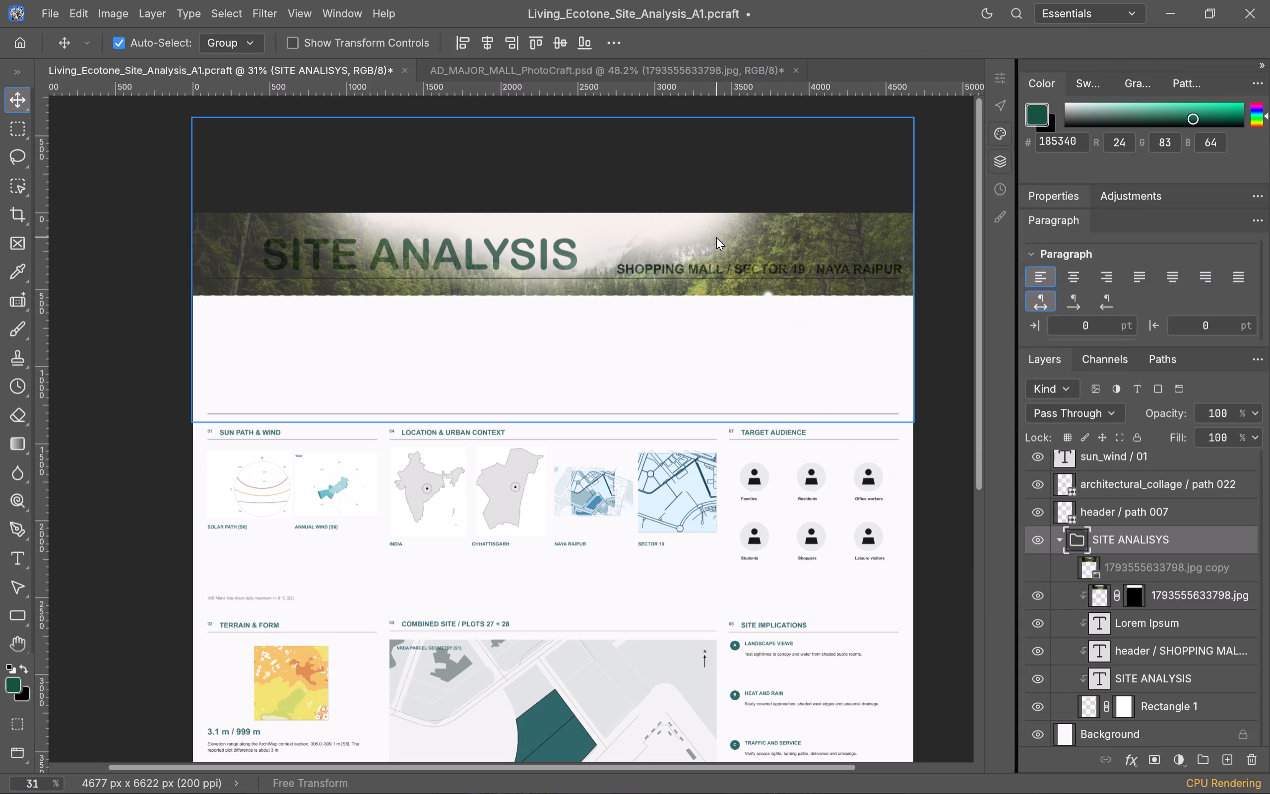
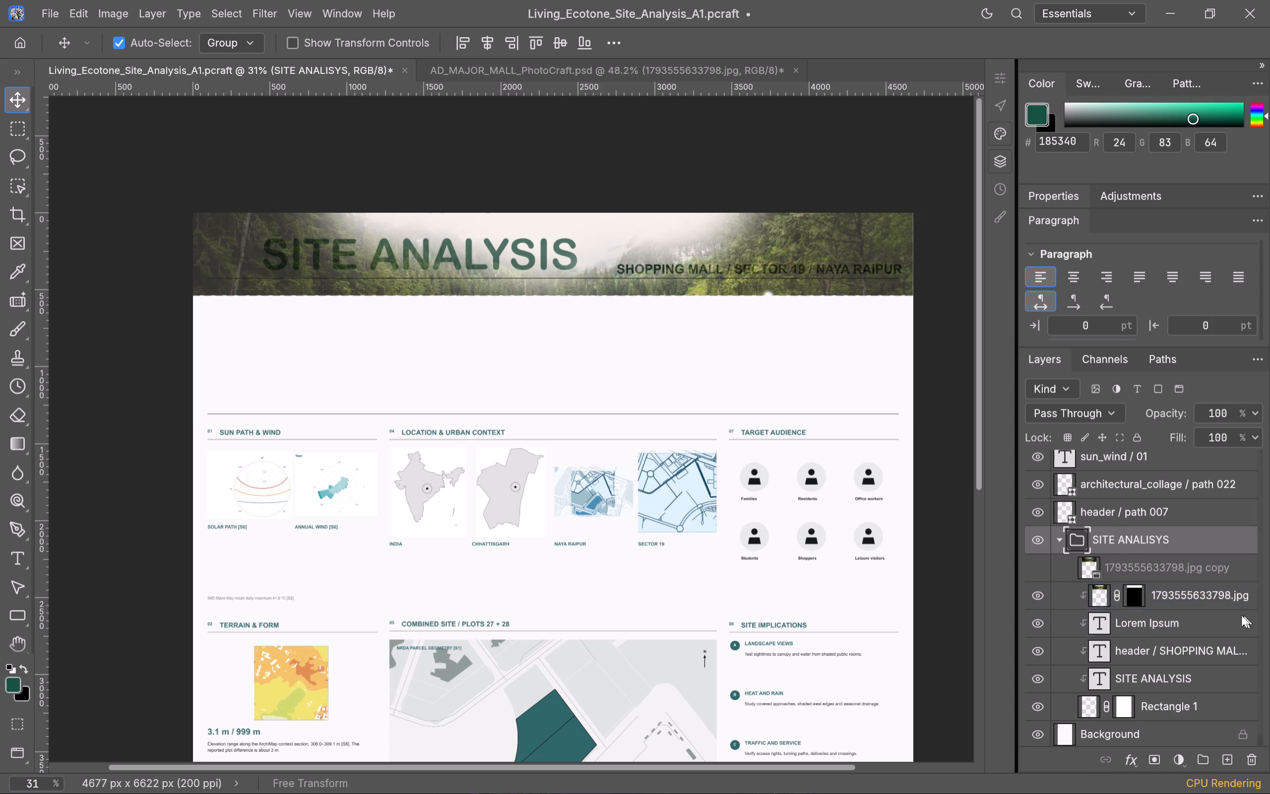
# Apply the layer mask of the 1793555633798.jpg forest image layer permanently to its pixels.
pyautogui.rightClick(1139, 595)
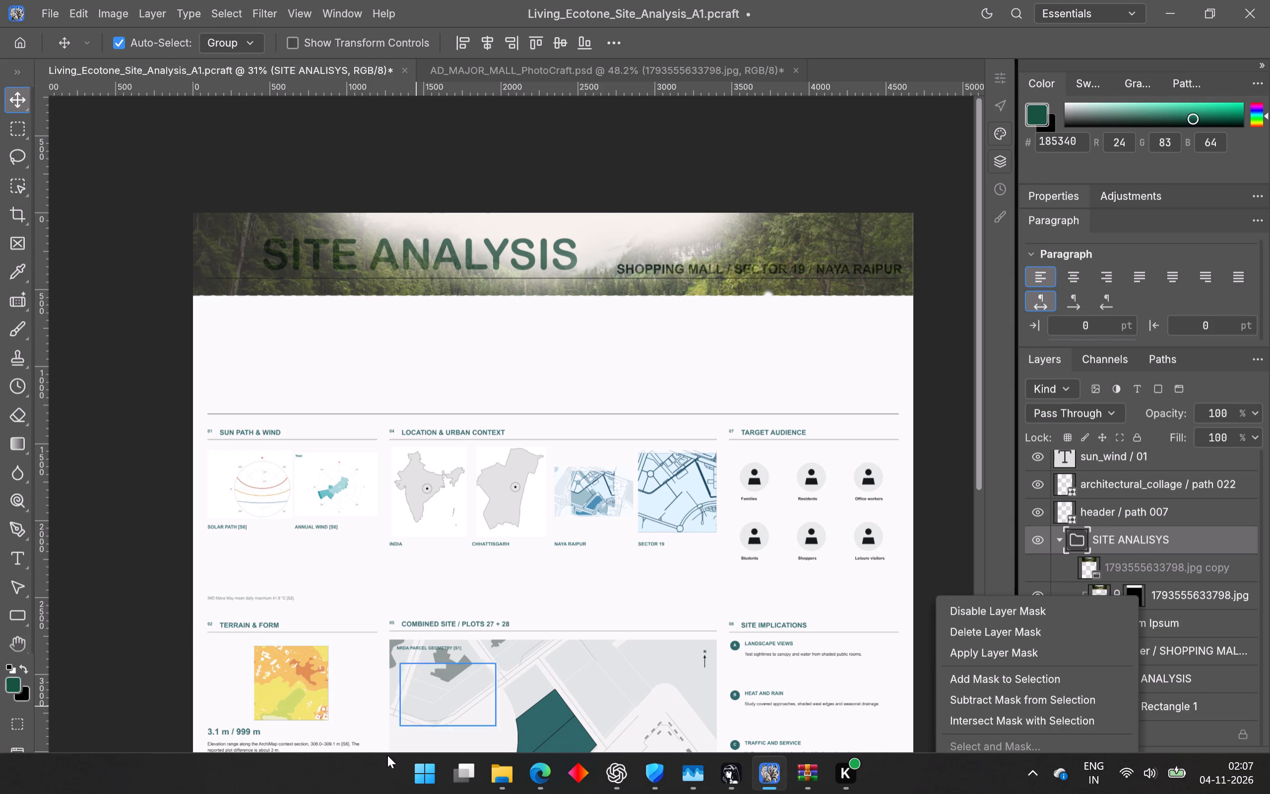
pyautogui.click(998, 651)
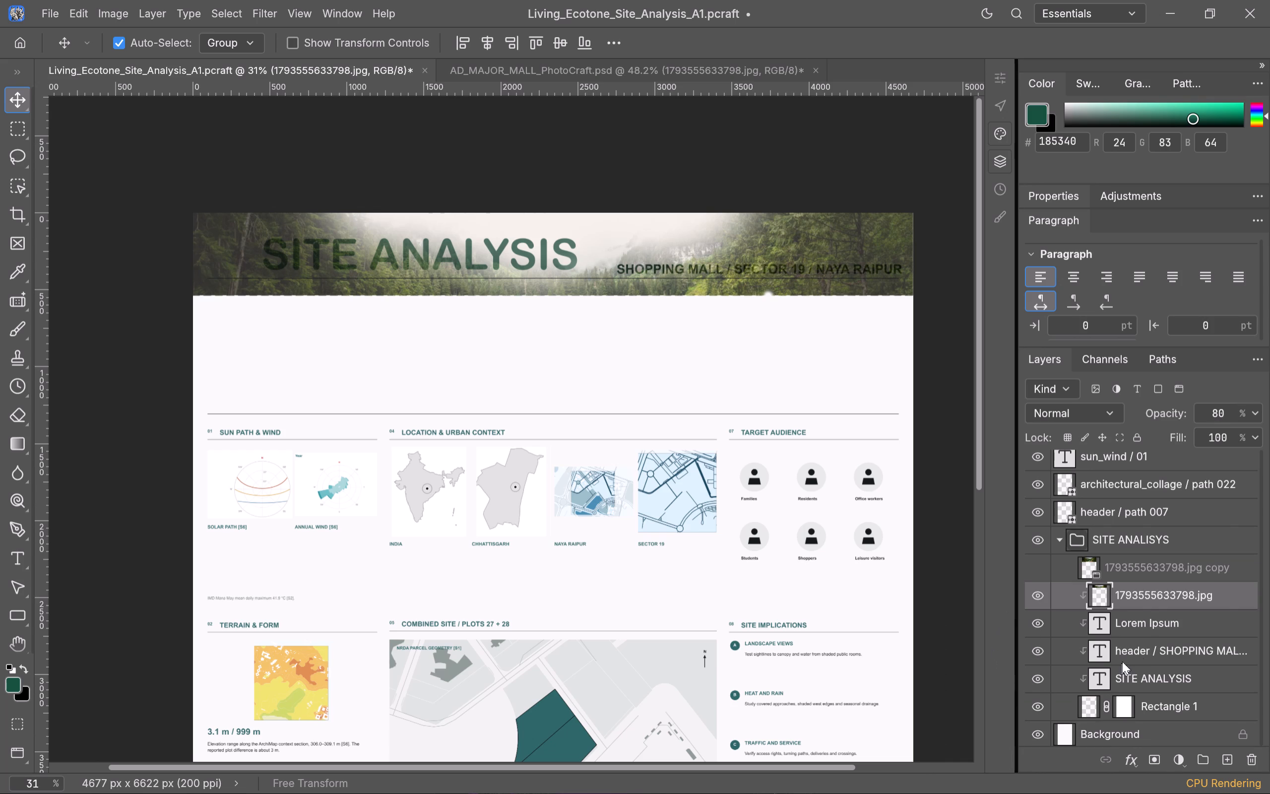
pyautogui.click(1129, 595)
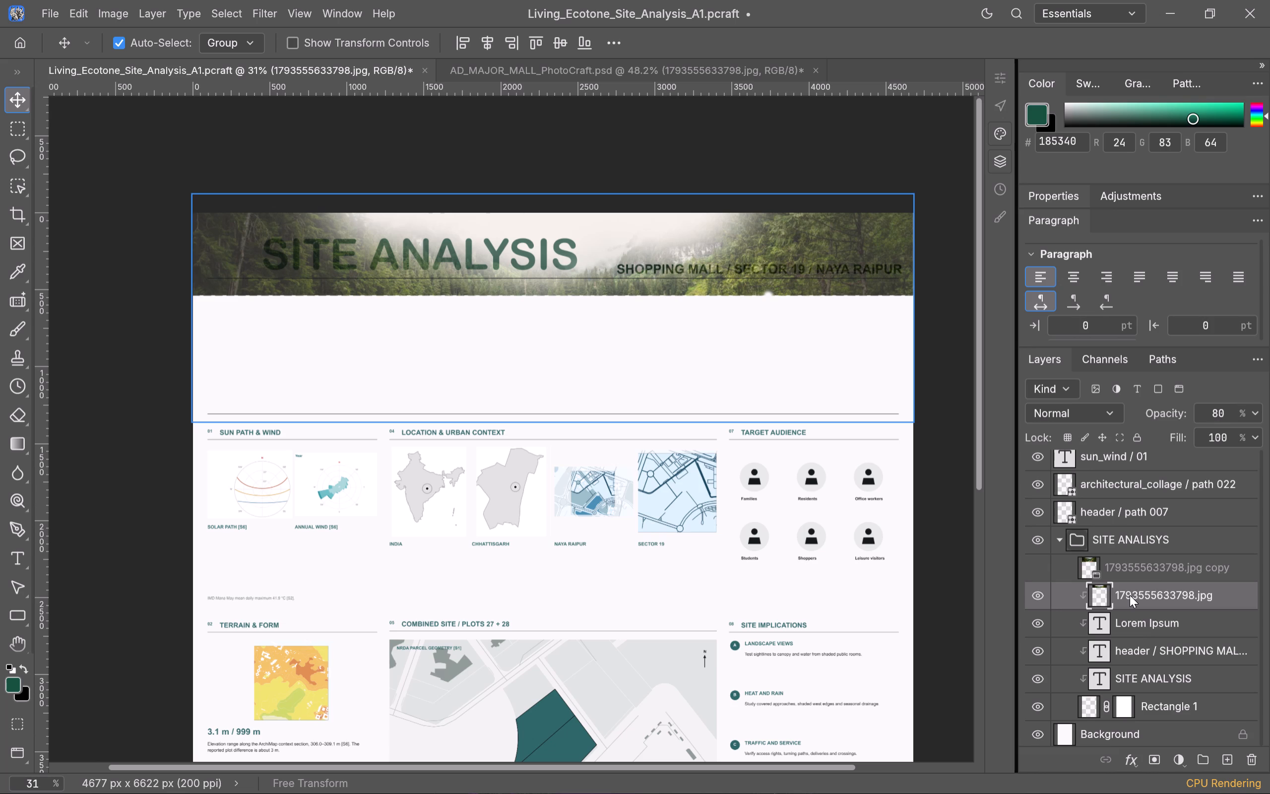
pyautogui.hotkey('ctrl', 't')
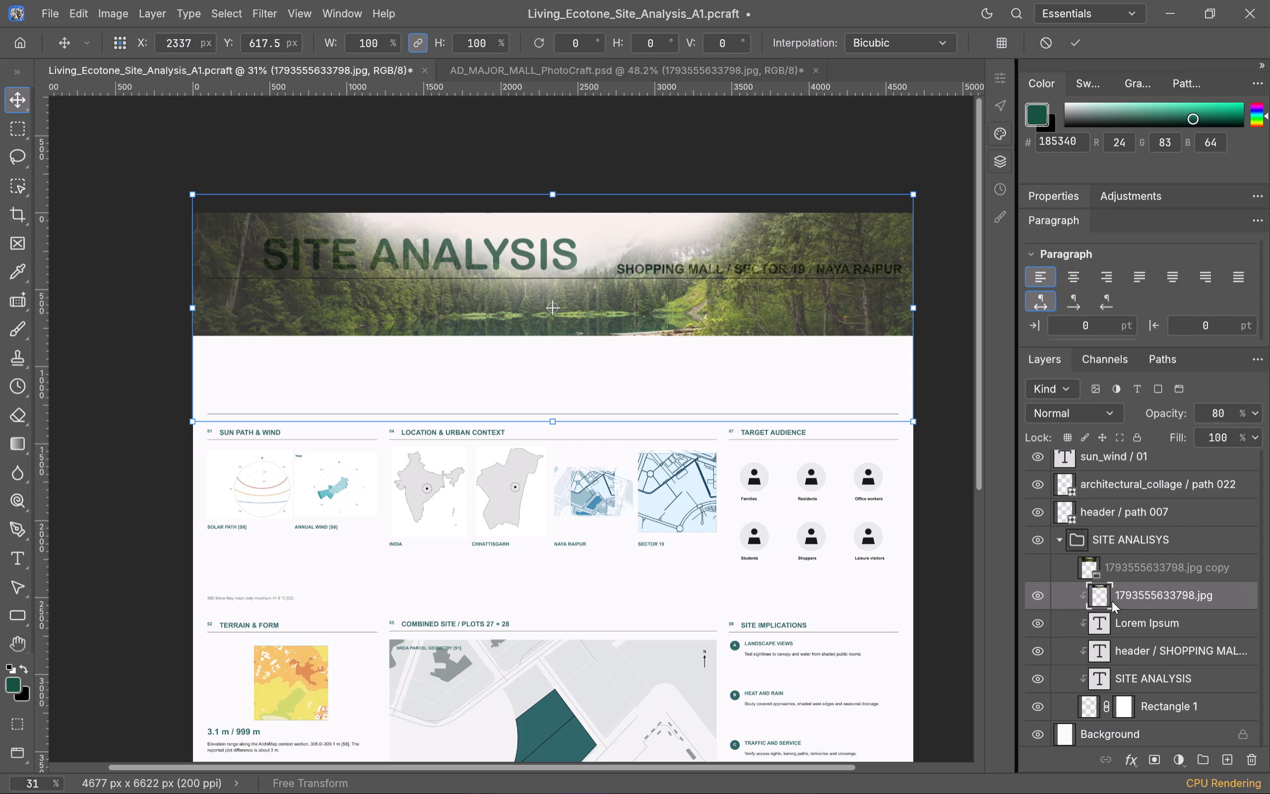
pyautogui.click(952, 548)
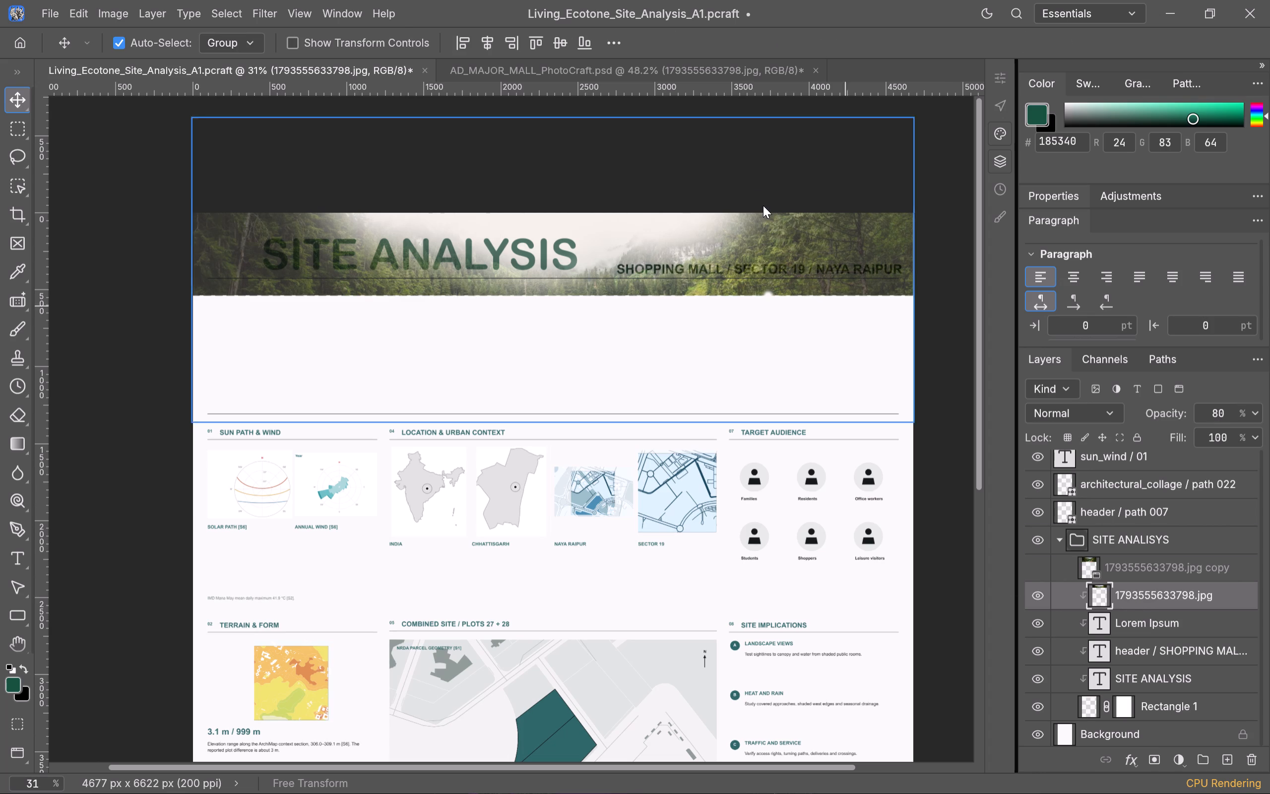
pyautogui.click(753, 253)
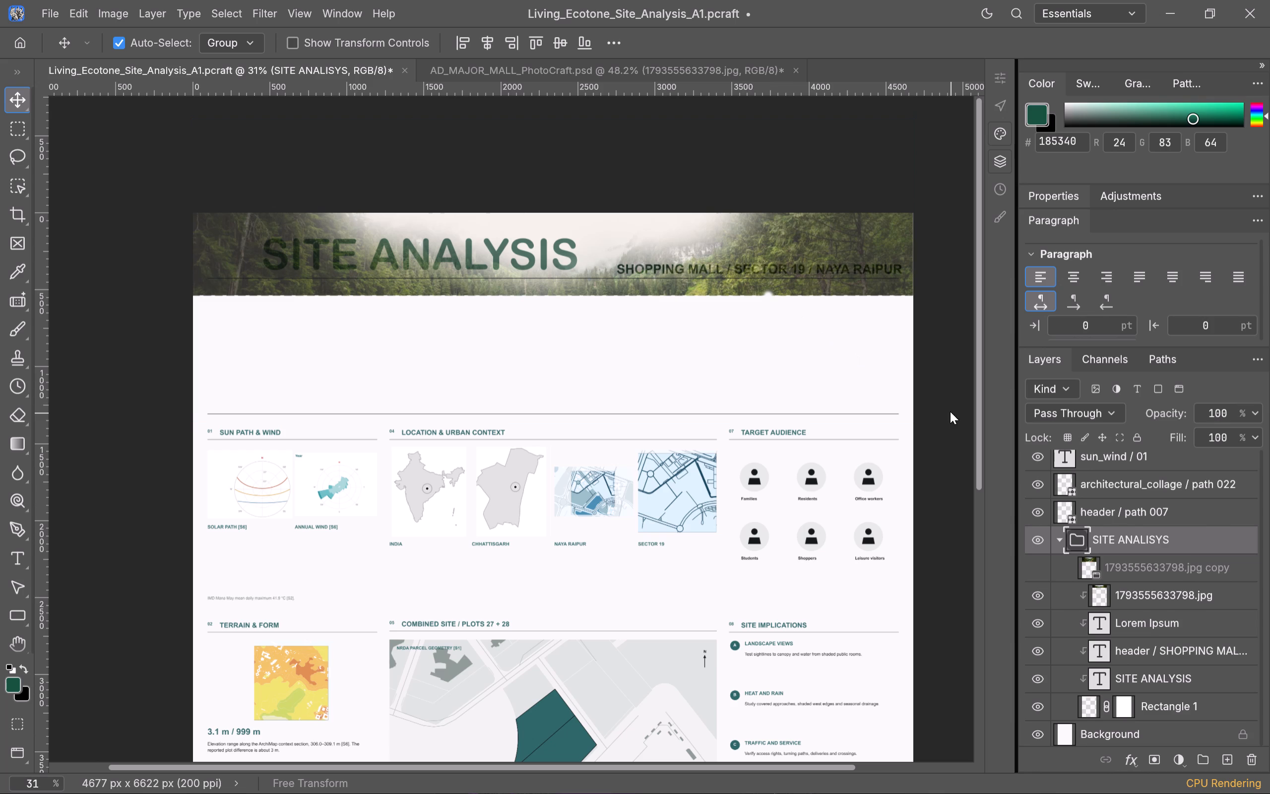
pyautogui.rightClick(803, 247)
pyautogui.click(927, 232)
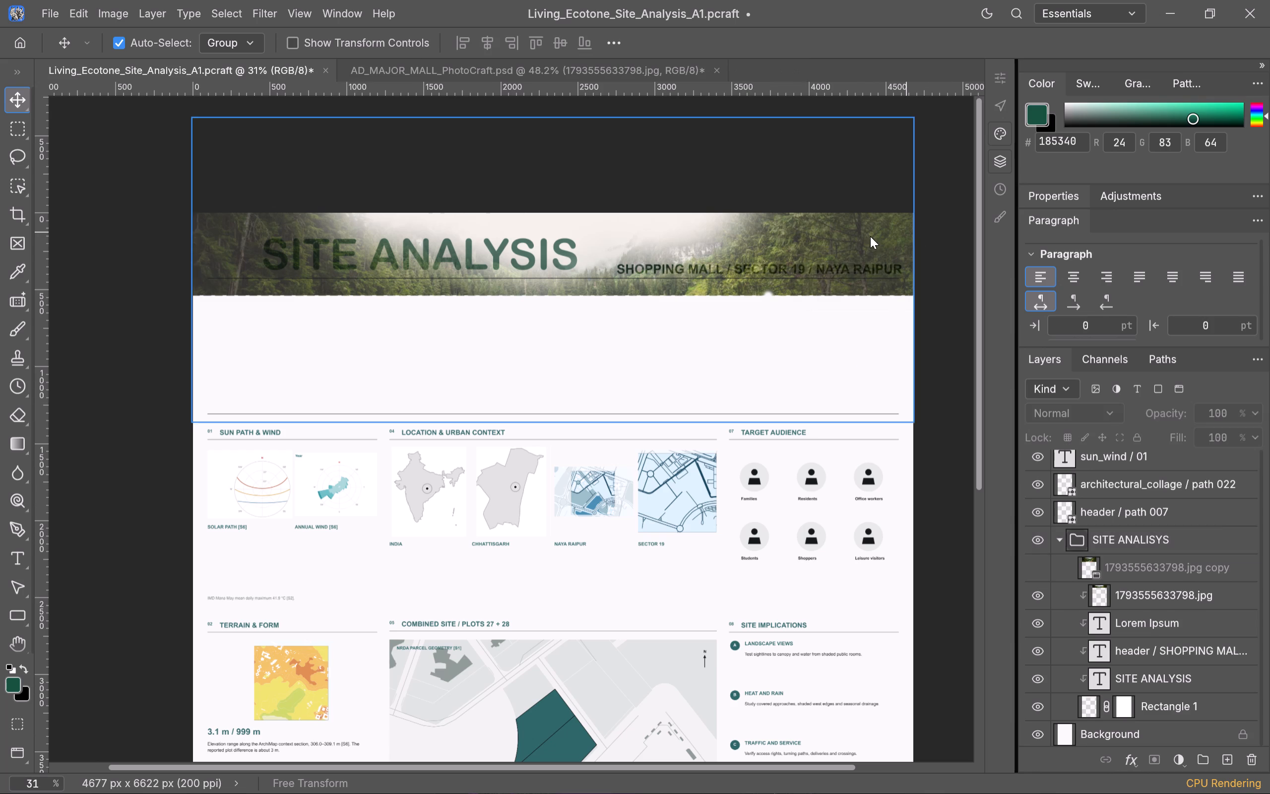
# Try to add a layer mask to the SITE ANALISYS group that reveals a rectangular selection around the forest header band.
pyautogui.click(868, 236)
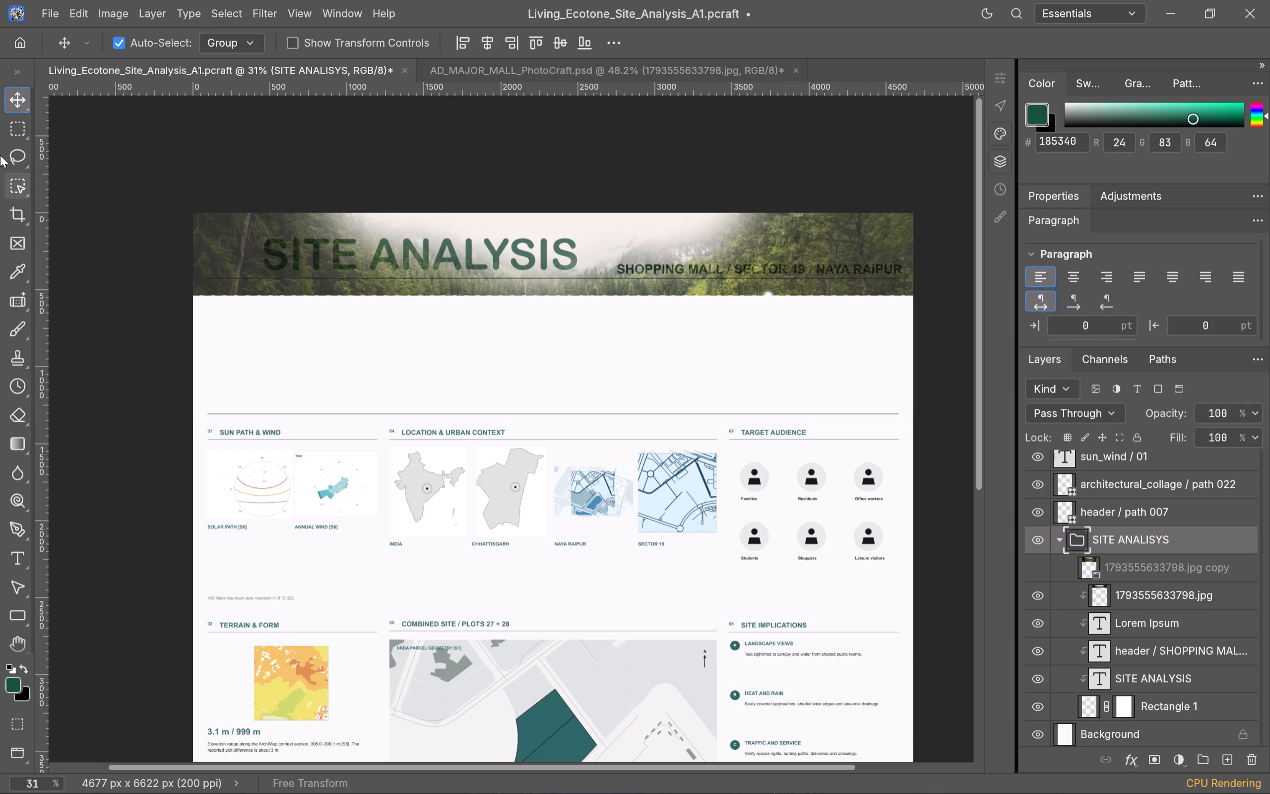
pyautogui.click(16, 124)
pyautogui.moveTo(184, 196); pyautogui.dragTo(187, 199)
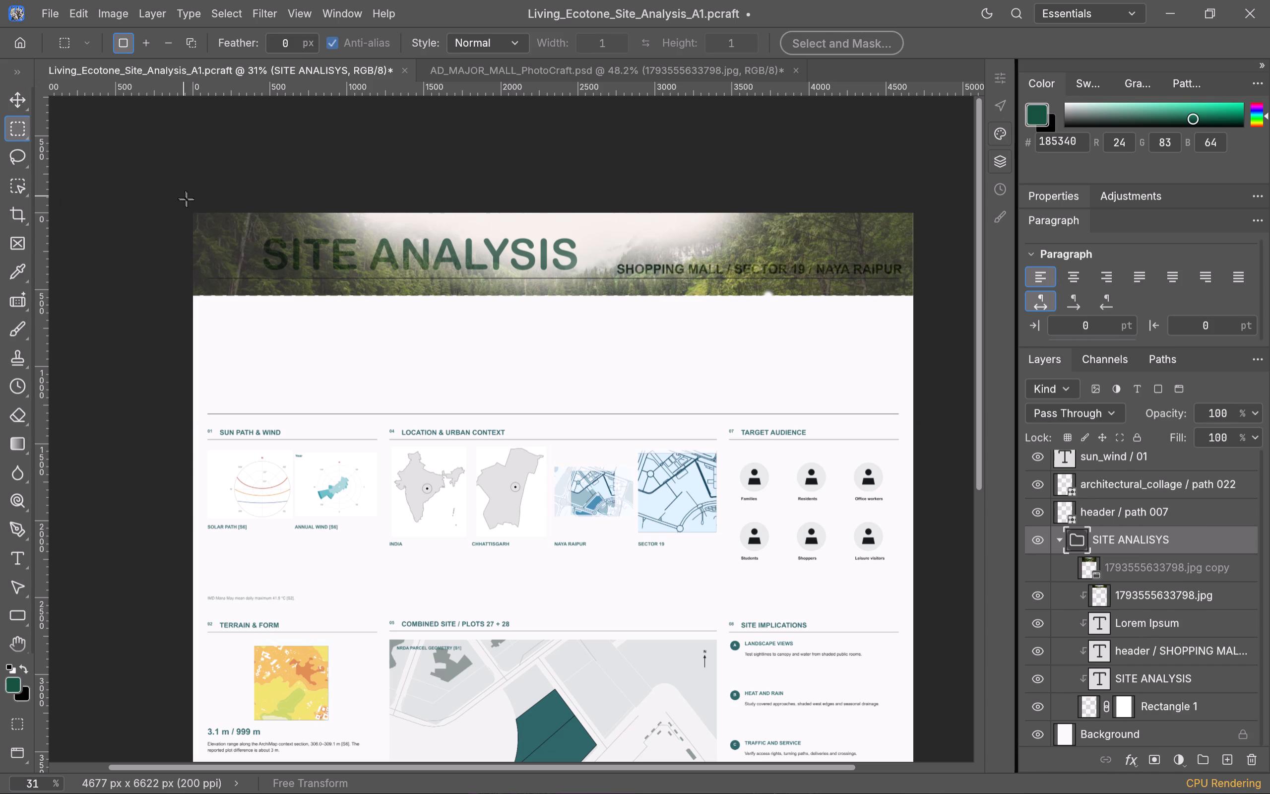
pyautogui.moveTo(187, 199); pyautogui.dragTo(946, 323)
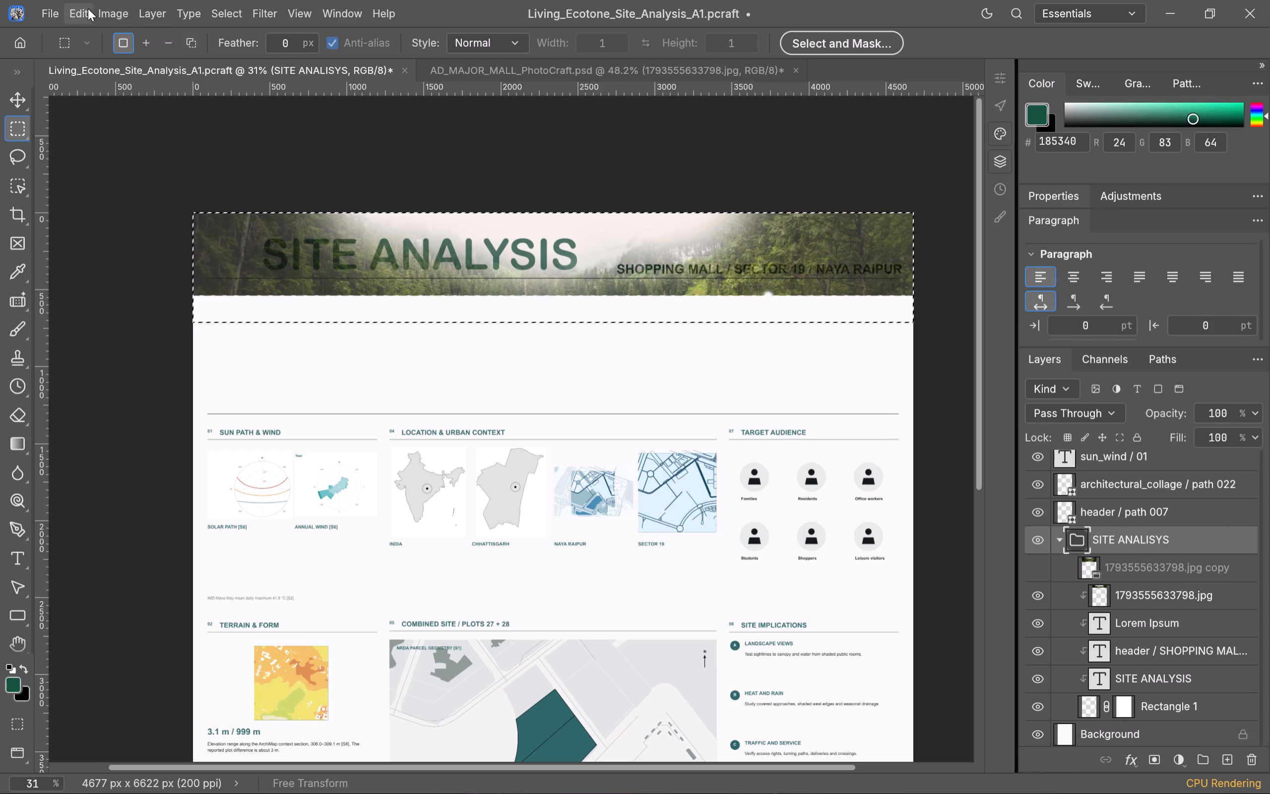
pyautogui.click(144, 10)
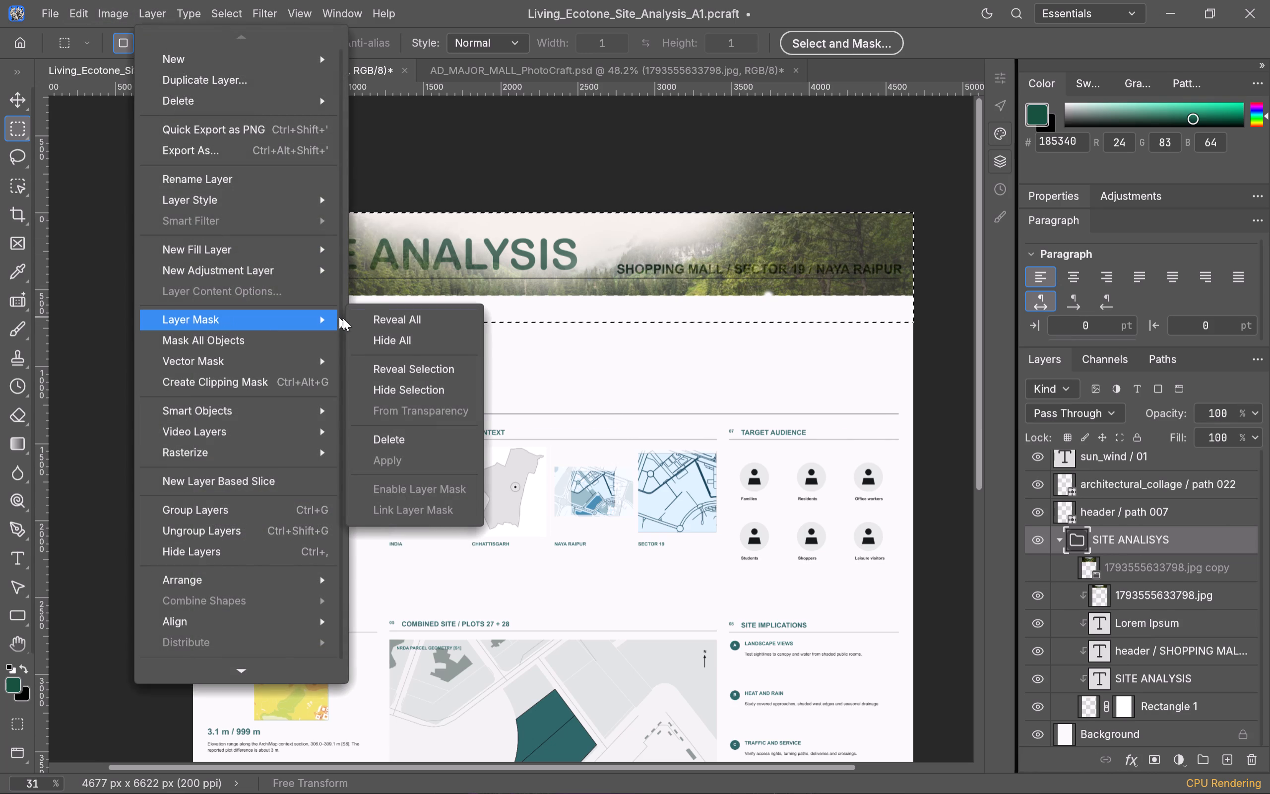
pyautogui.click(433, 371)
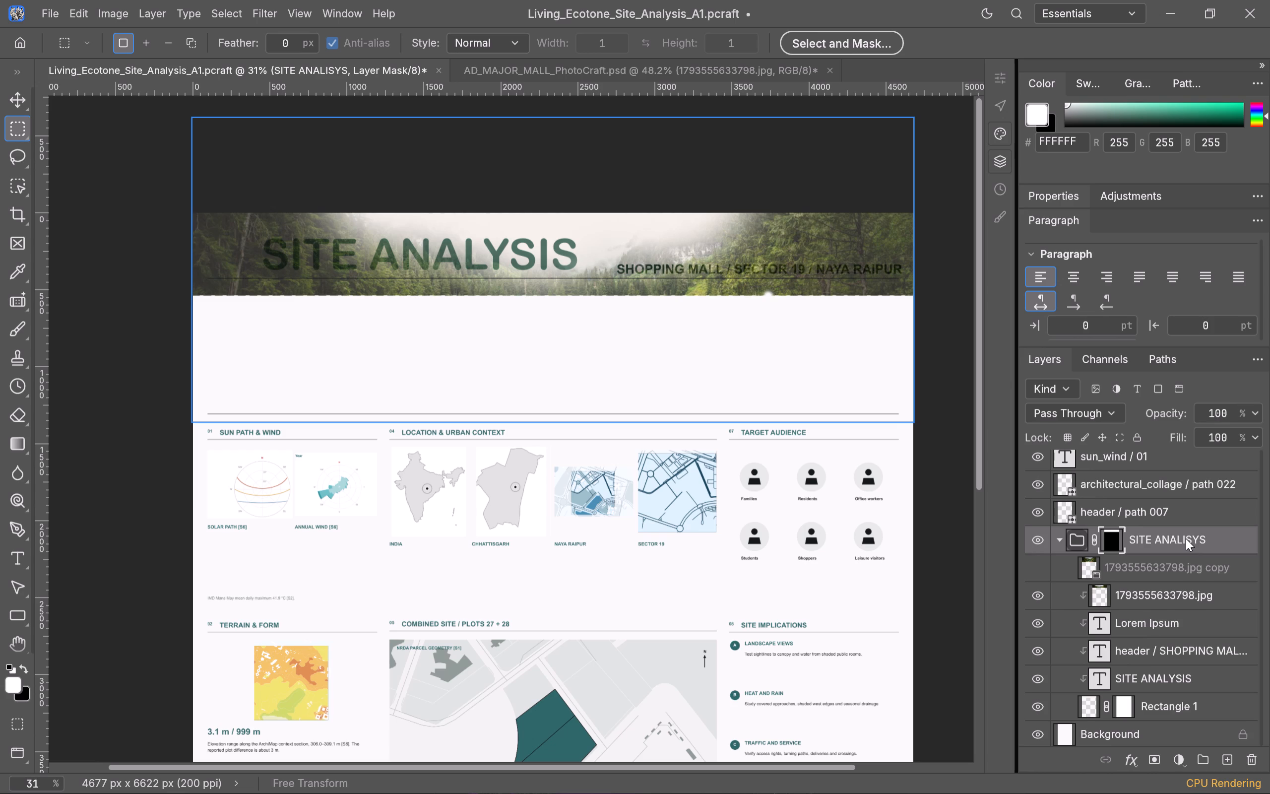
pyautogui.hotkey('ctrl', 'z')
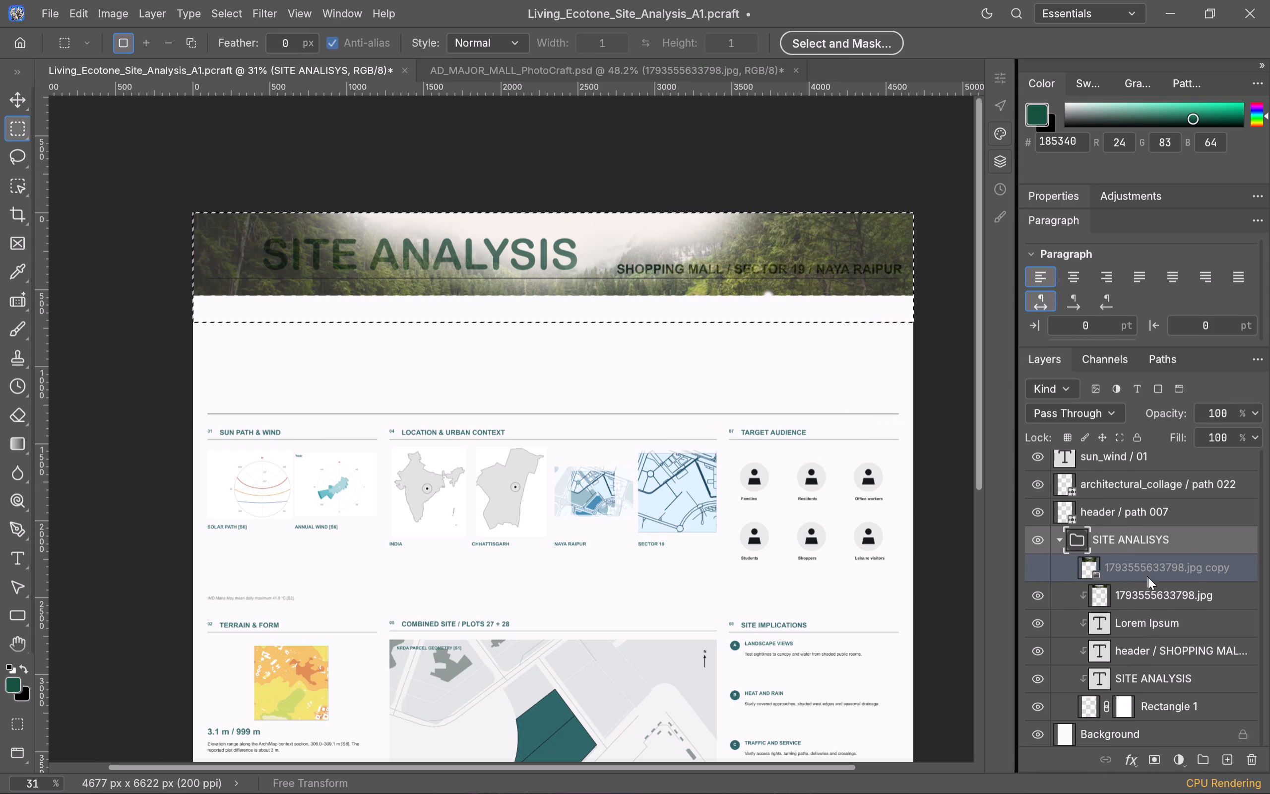
# Compare the header with the 1793555633798.jpg layer and its hidden copy switched on and off.
pyautogui.click(1170, 592)
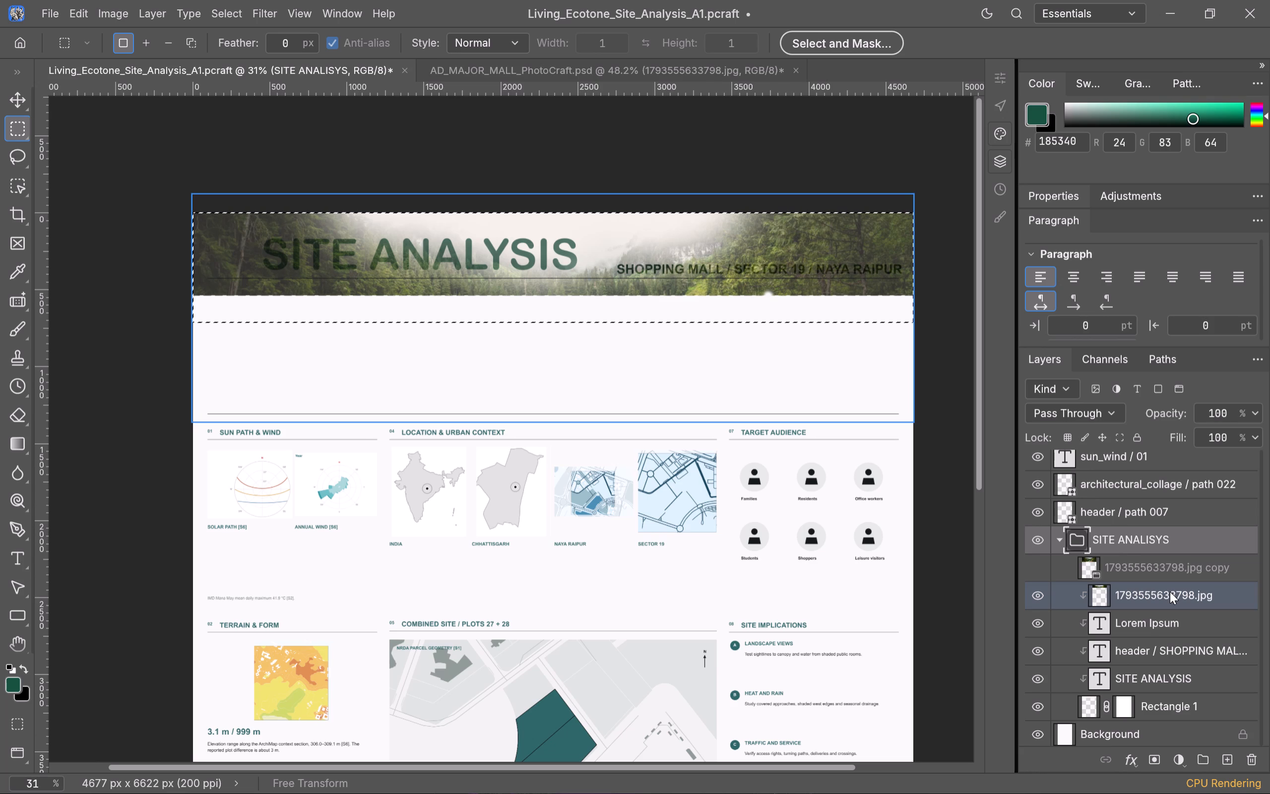
pyautogui.click(1039, 596)
pyautogui.click(1039, 595)
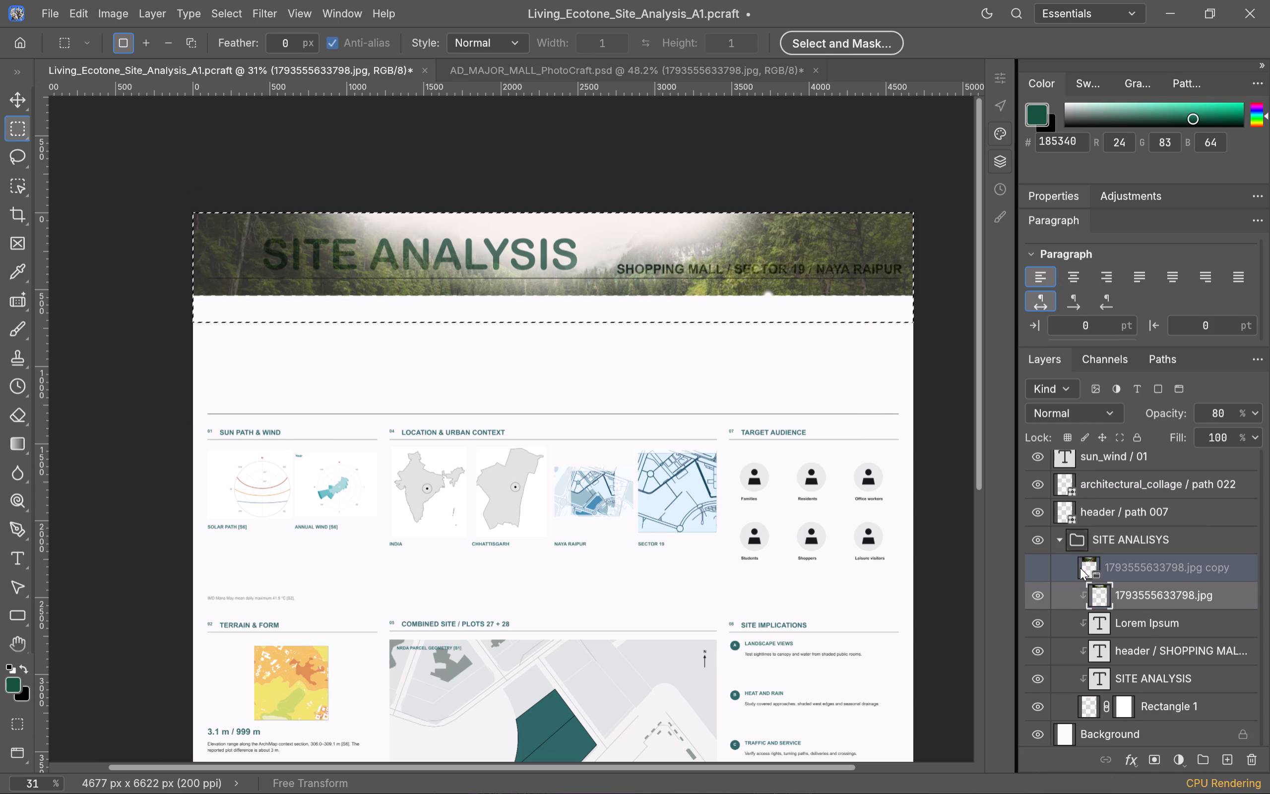
pyautogui.click(1065, 569)
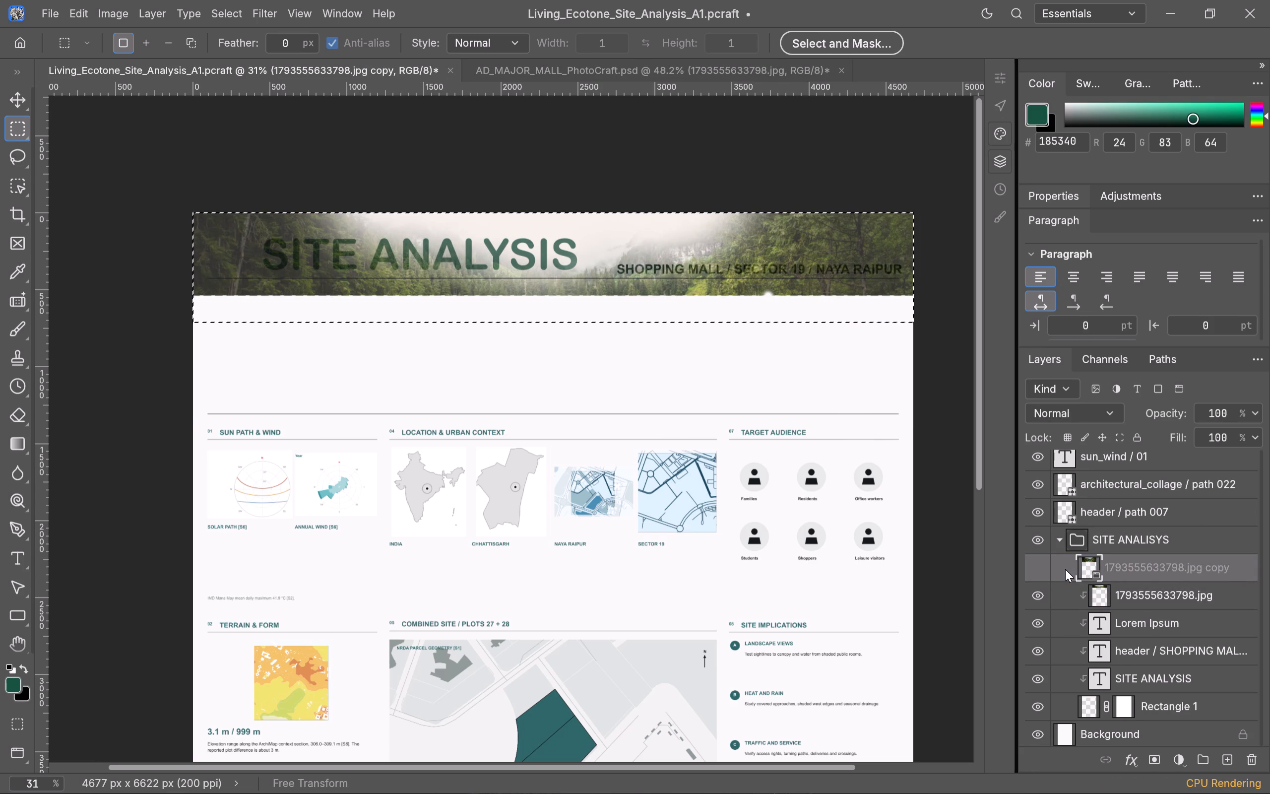
pyautogui.click(1038, 569)
pyautogui.click(1038, 569)
pyautogui.click(1038, 569)
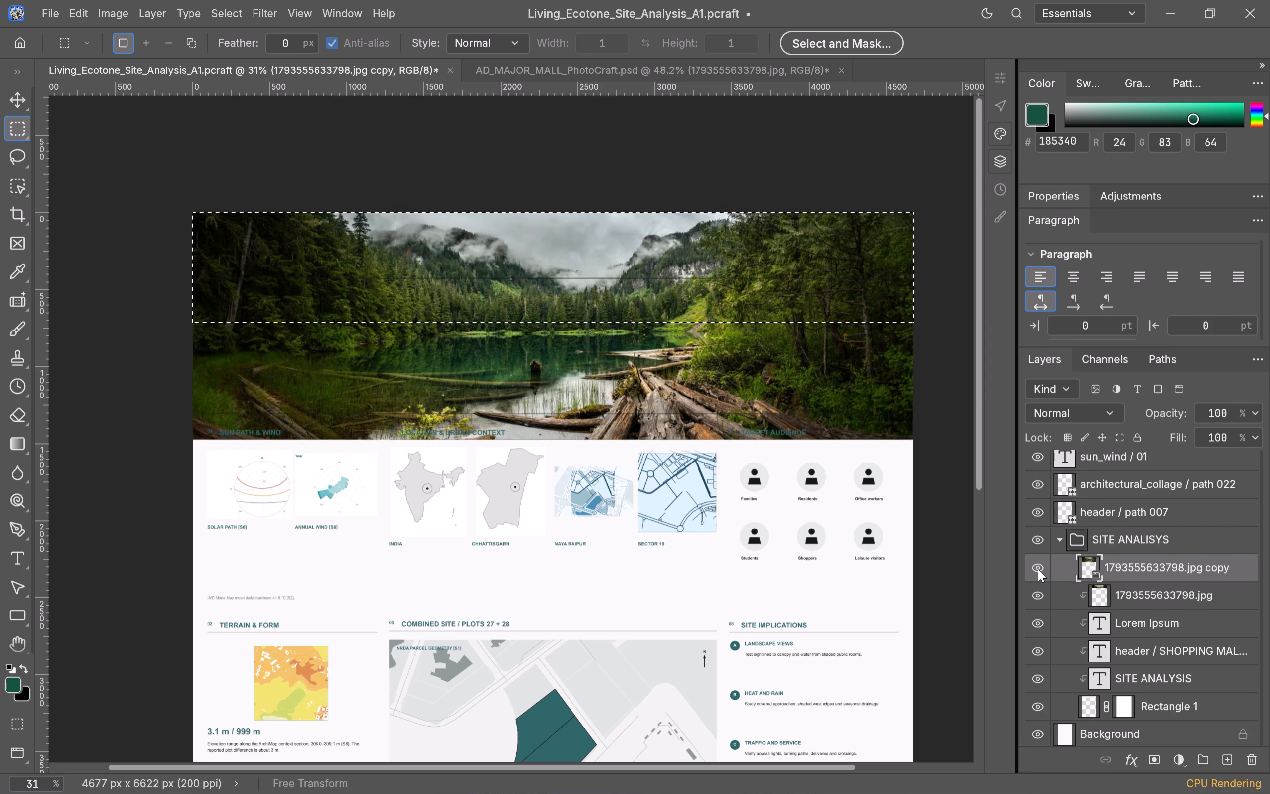
pyautogui.click(1038, 569)
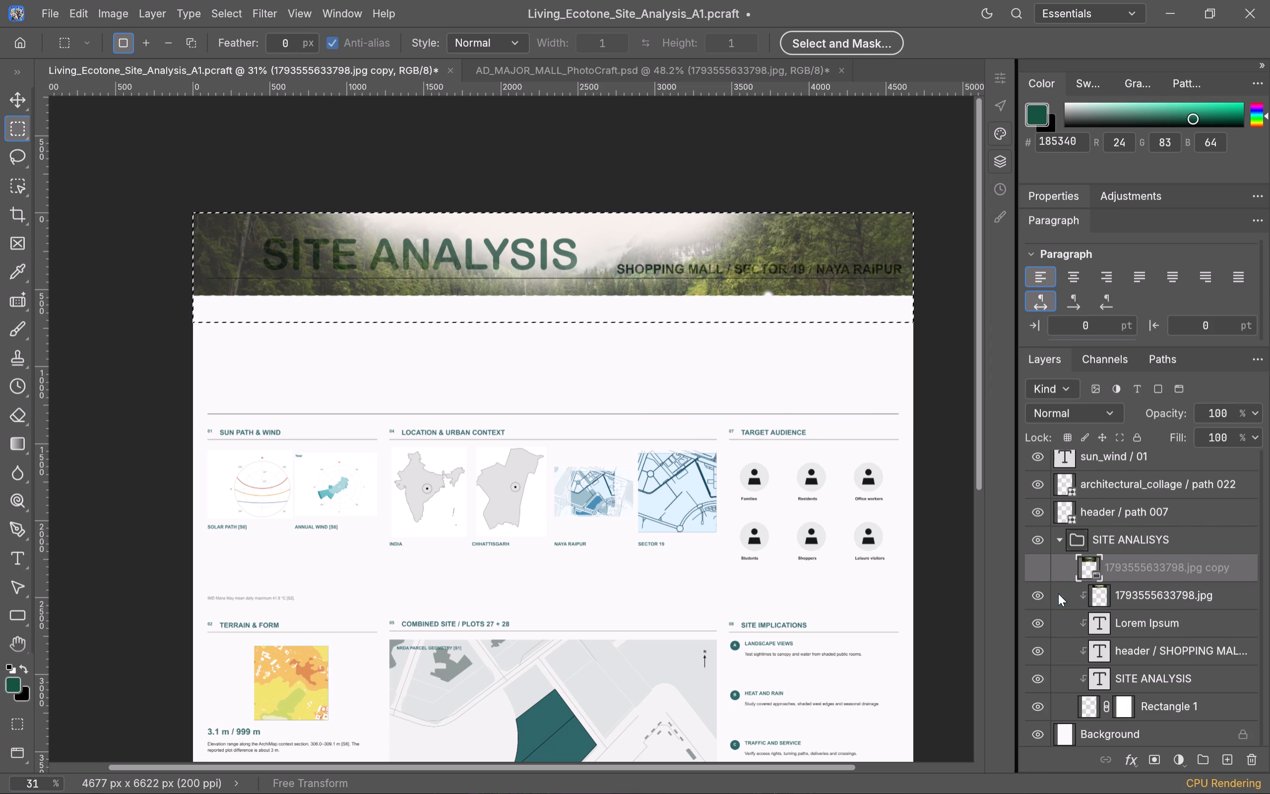
pyautogui.click(1039, 592)
pyautogui.click(1039, 592)
pyautogui.click(1061, 594)
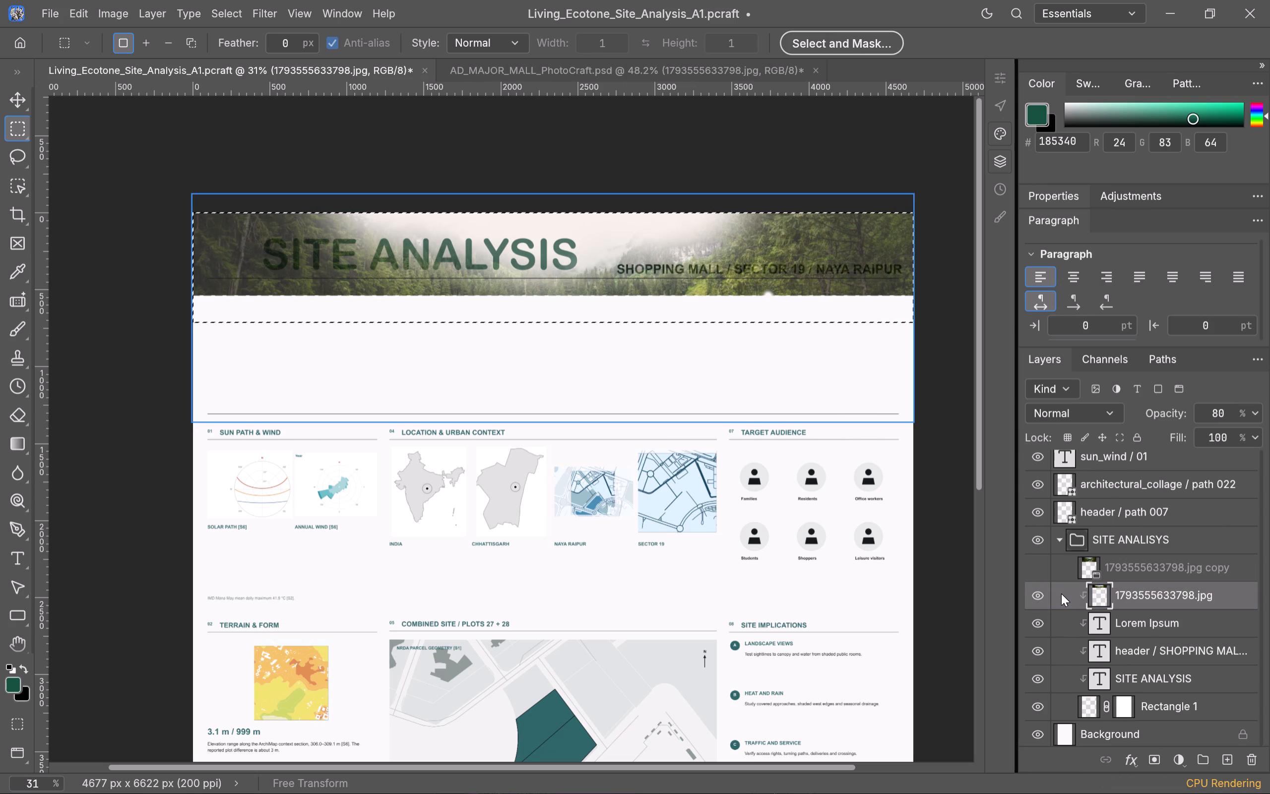
# Delete the Lorem Ipsum text layer from the SITE ANALISYS group.
pyautogui.click(1036, 619)
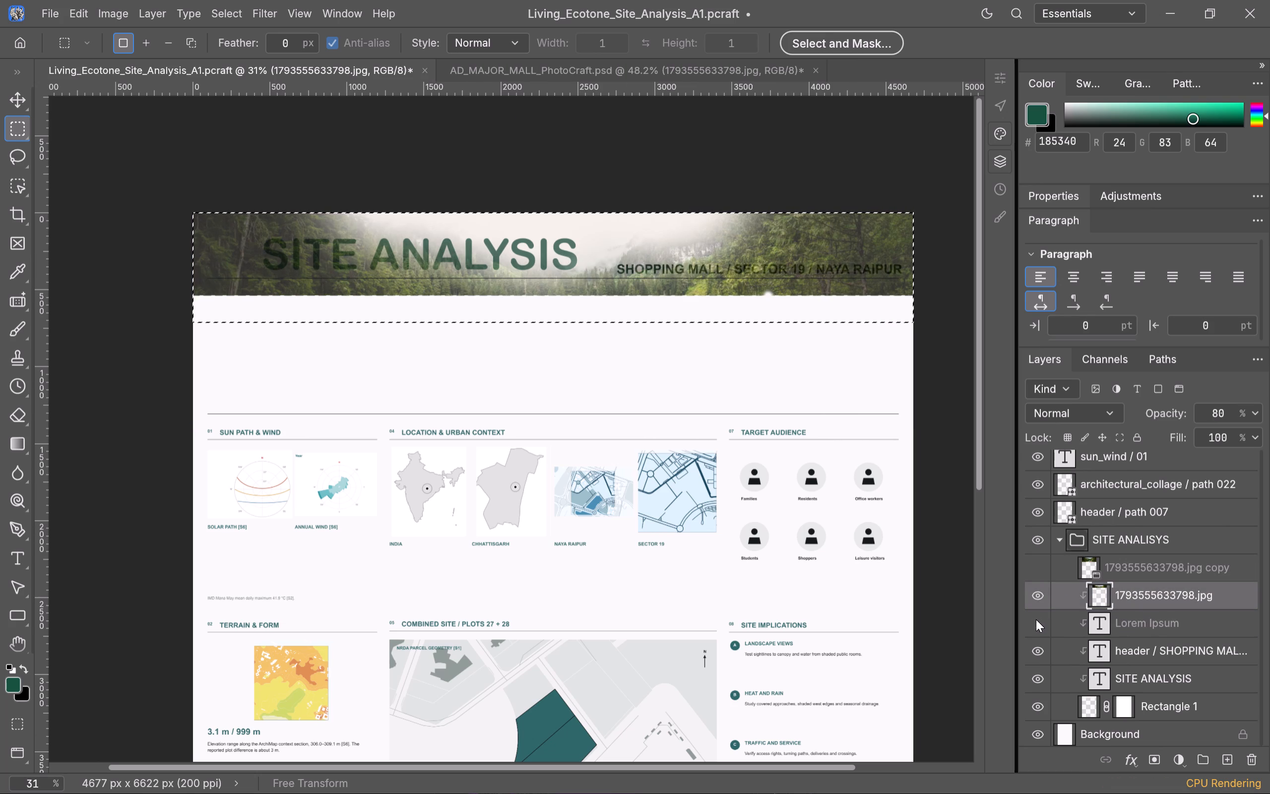
pyautogui.click(1036, 619)
pyautogui.click(1146, 626)
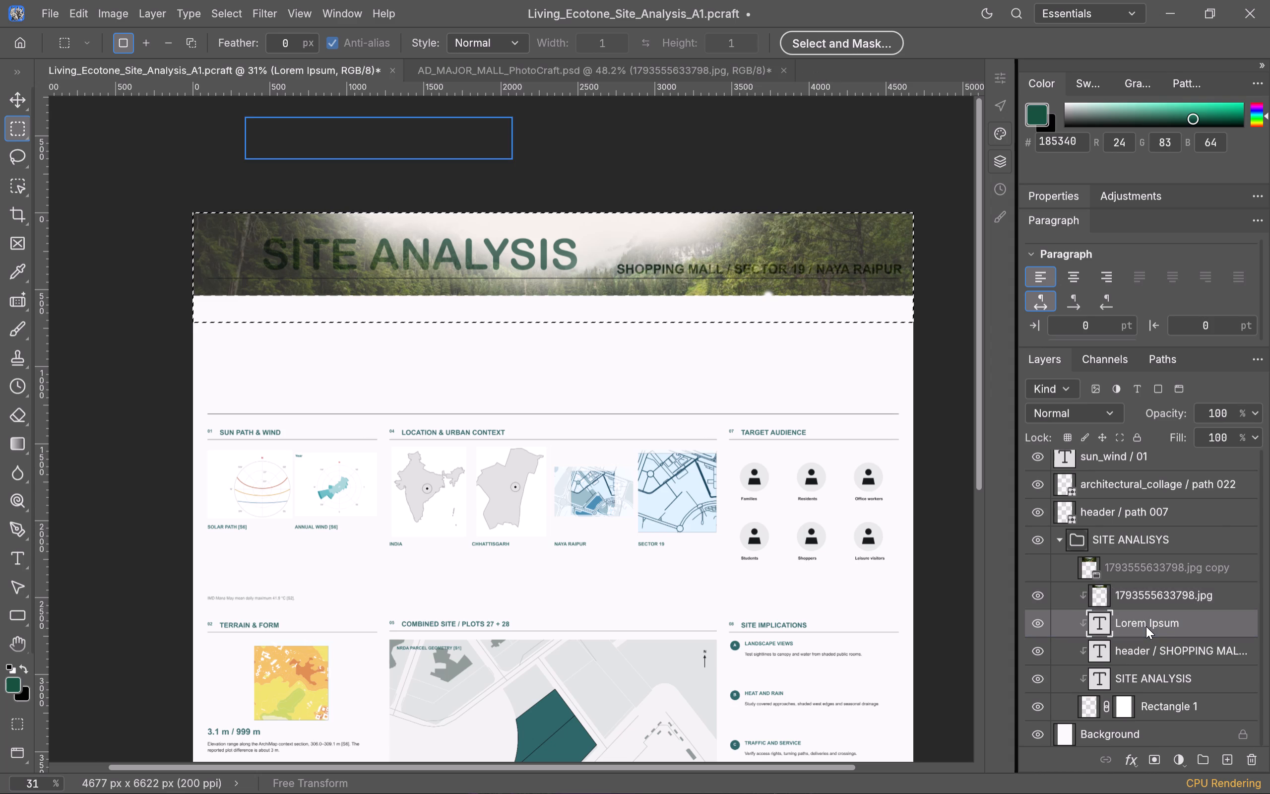
pyautogui.press('Delete')
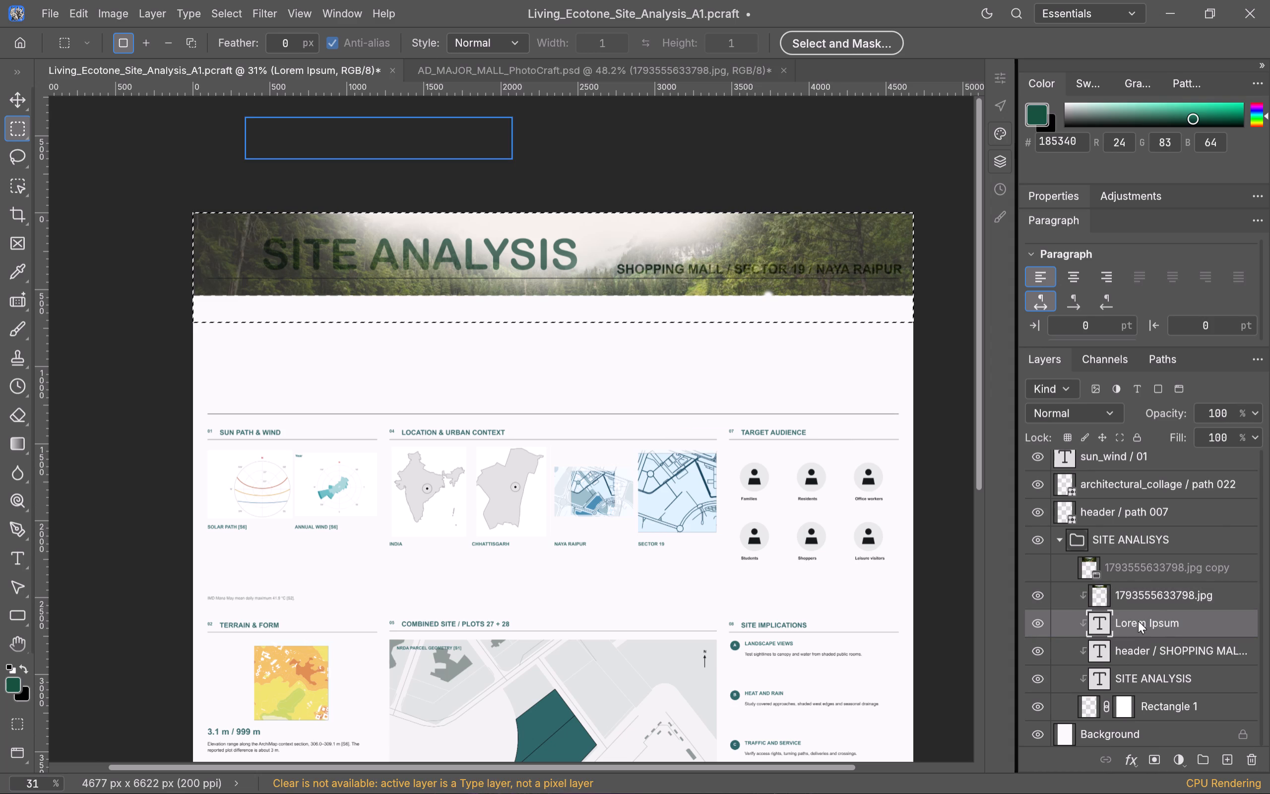
pyautogui.click(1142, 620)
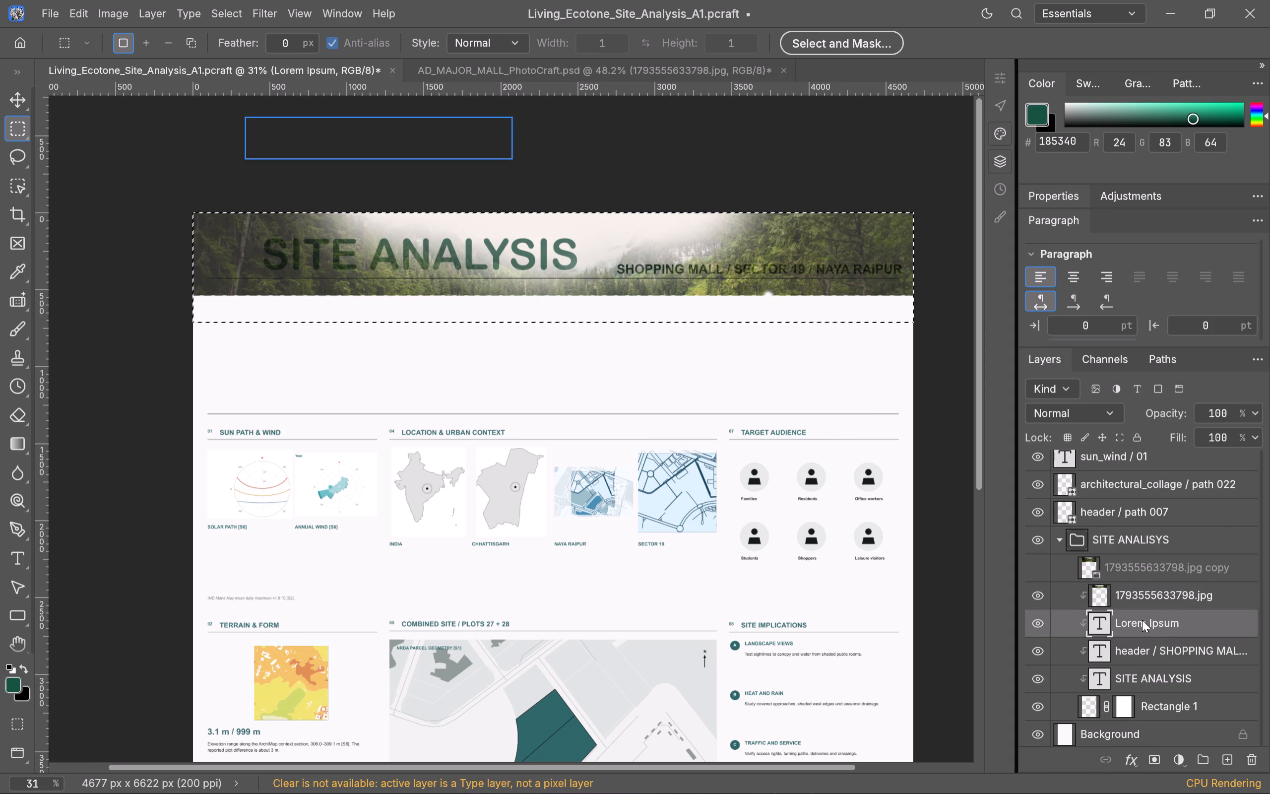
pyautogui.rightClick(1142, 620)
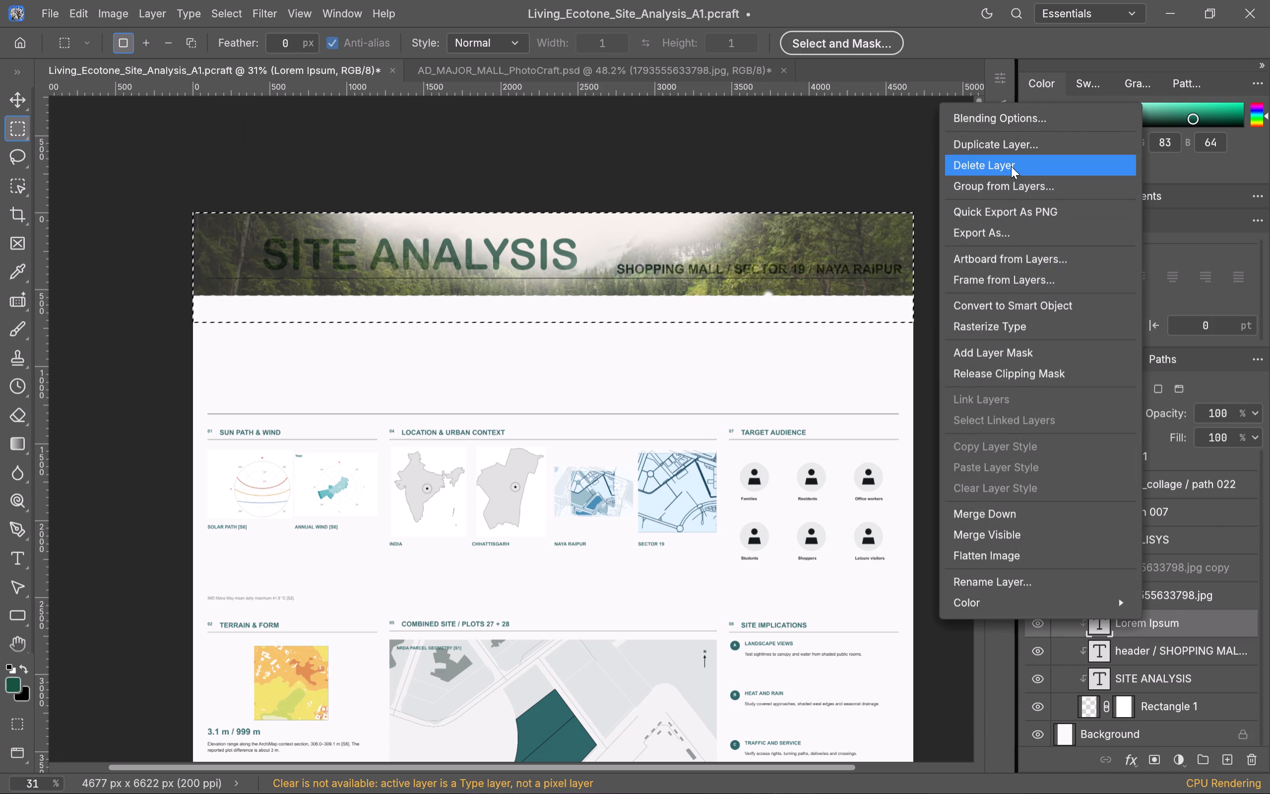
pyautogui.click(1011, 165)
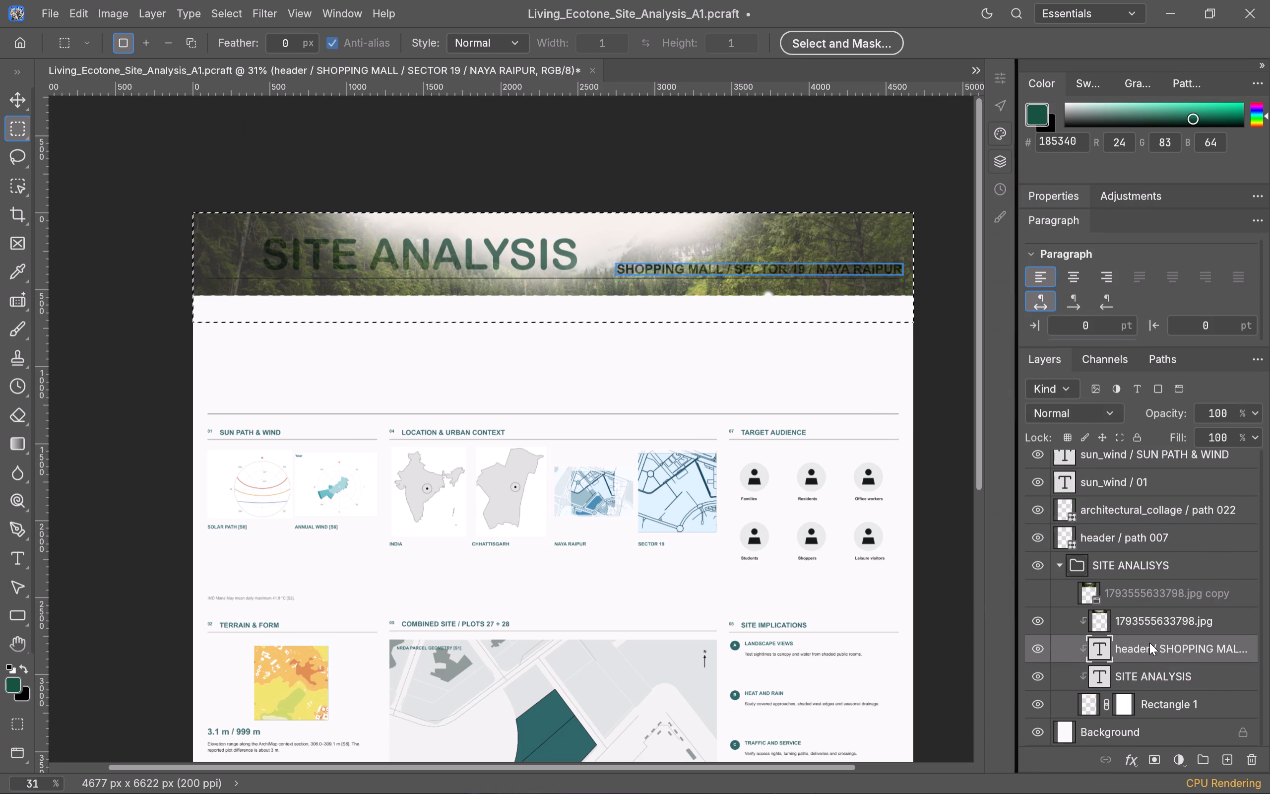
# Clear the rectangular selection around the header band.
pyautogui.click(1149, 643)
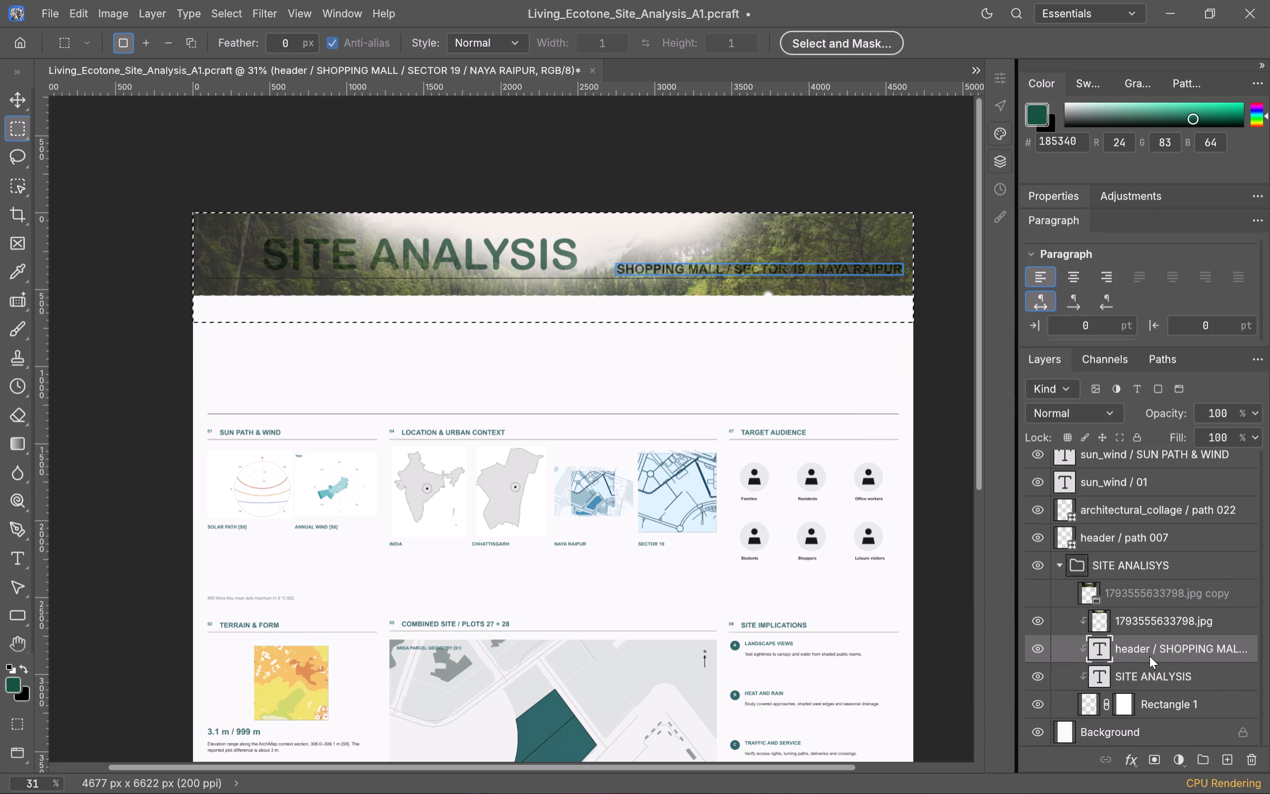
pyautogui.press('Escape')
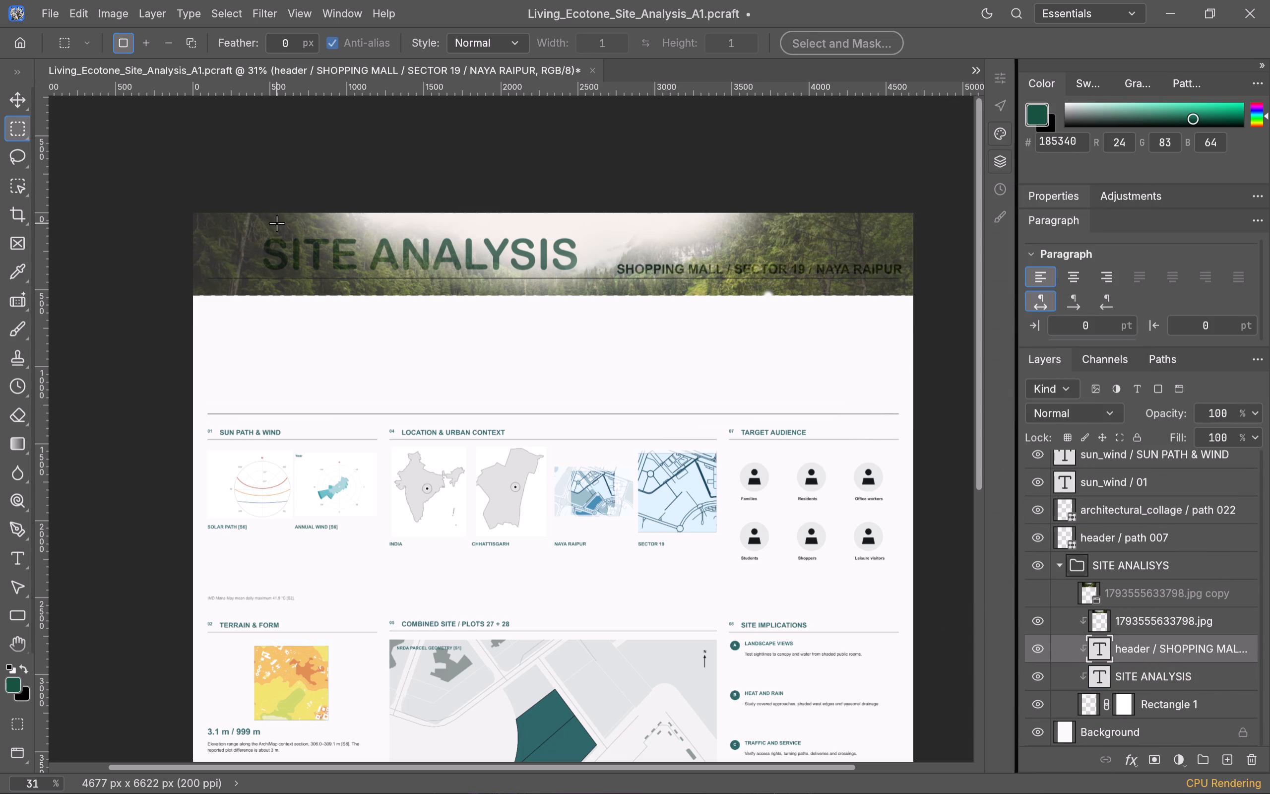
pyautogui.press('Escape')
# With the SITE ANALYSIS text layer active, sample a dark green (#1E271B) from the title area of the forest header as foreground colour.
pyautogui.click(1161, 647)
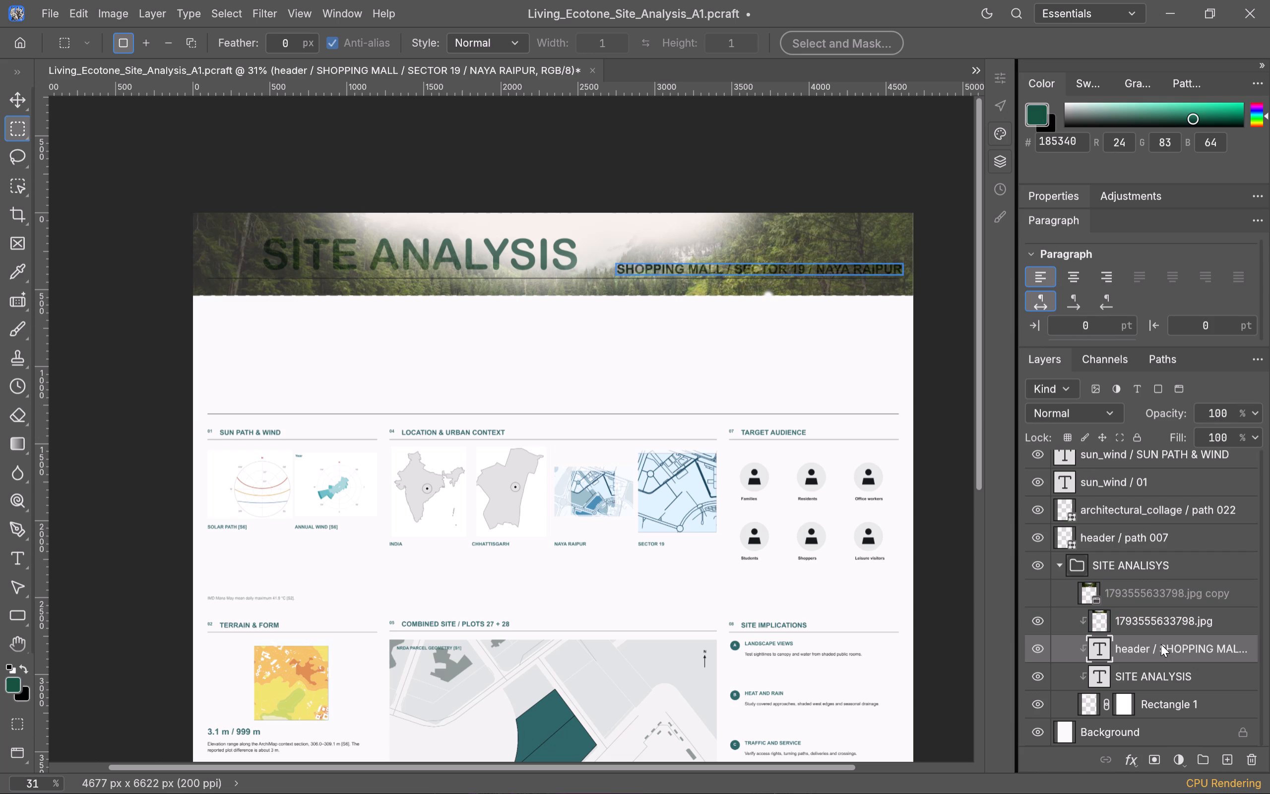
pyautogui.click(1167, 671)
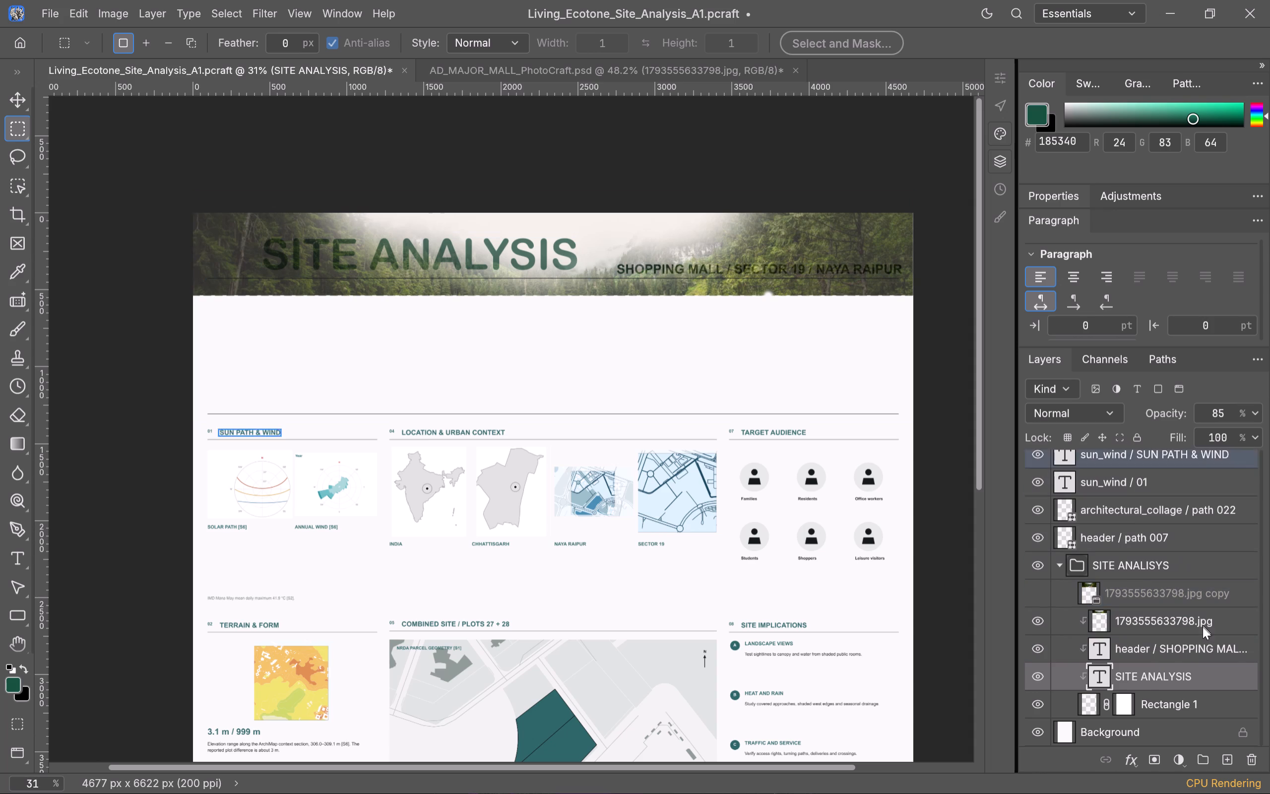
pyautogui.click(1099, 679)
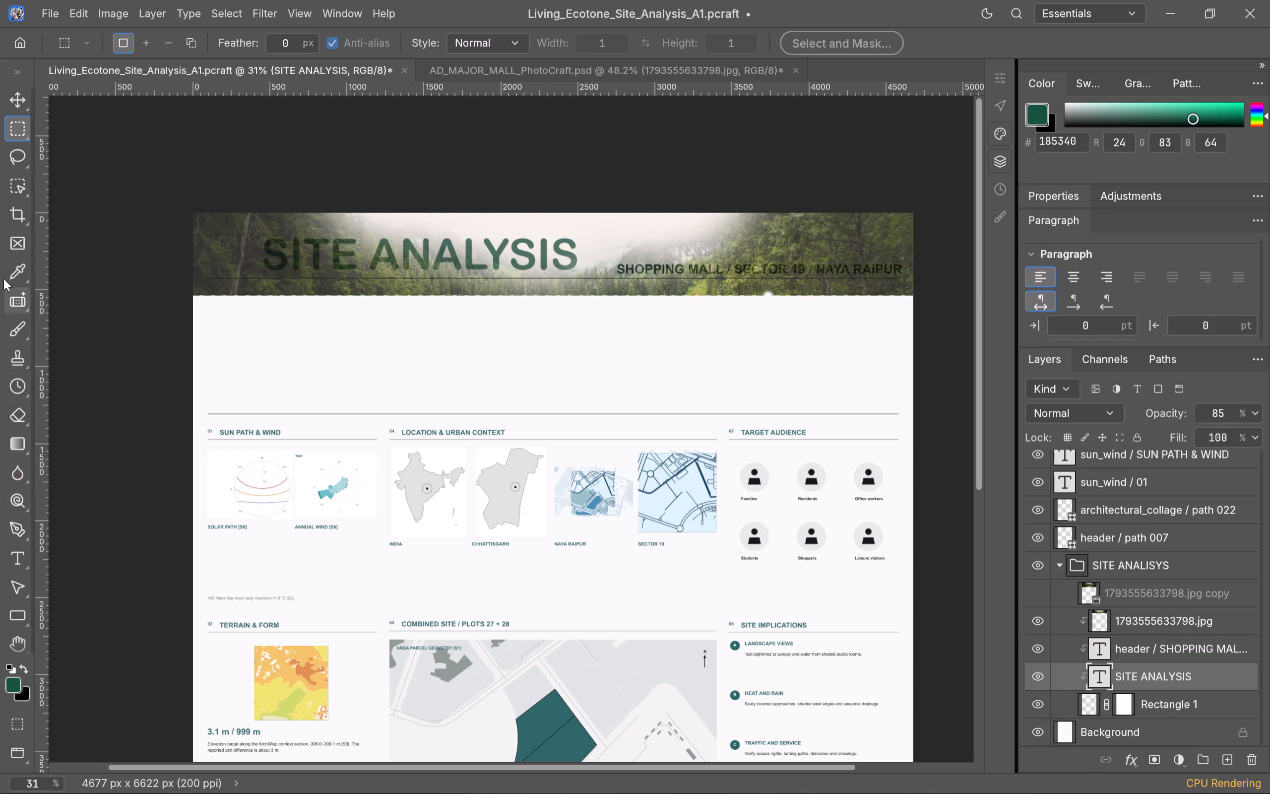
pyautogui.click(14, 269)
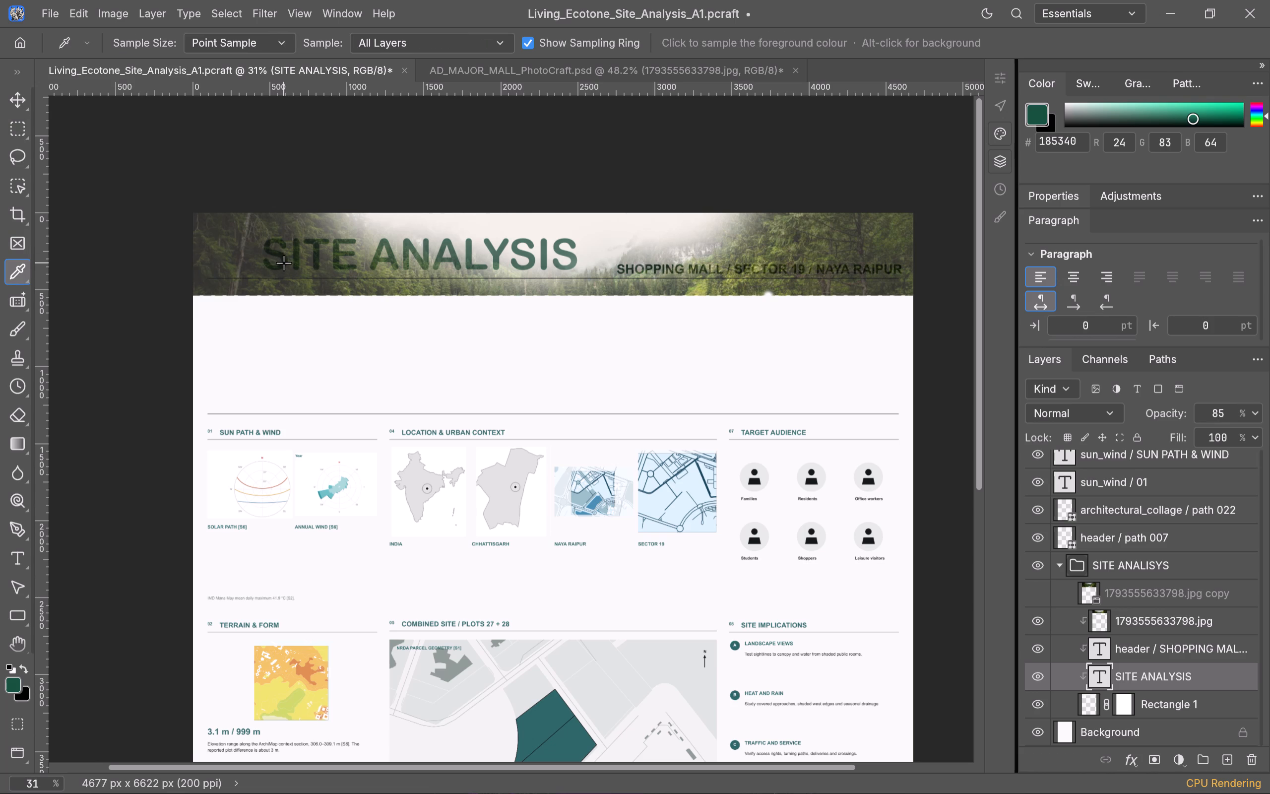
pyautogui.moveTo(284, 263); pyautogui.dragTo(284, 264)
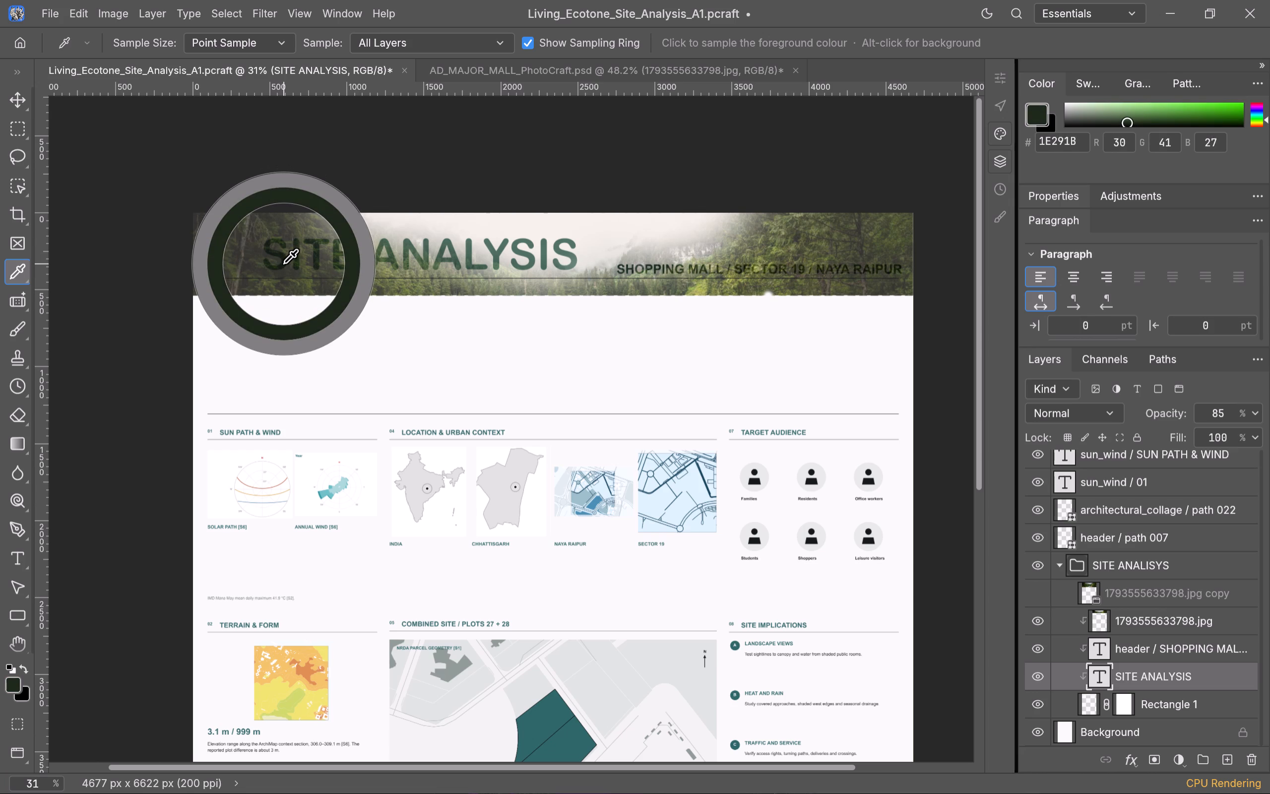
pyautogui.moveTo(284, 264); pyautogui.dragTo(270, 248)
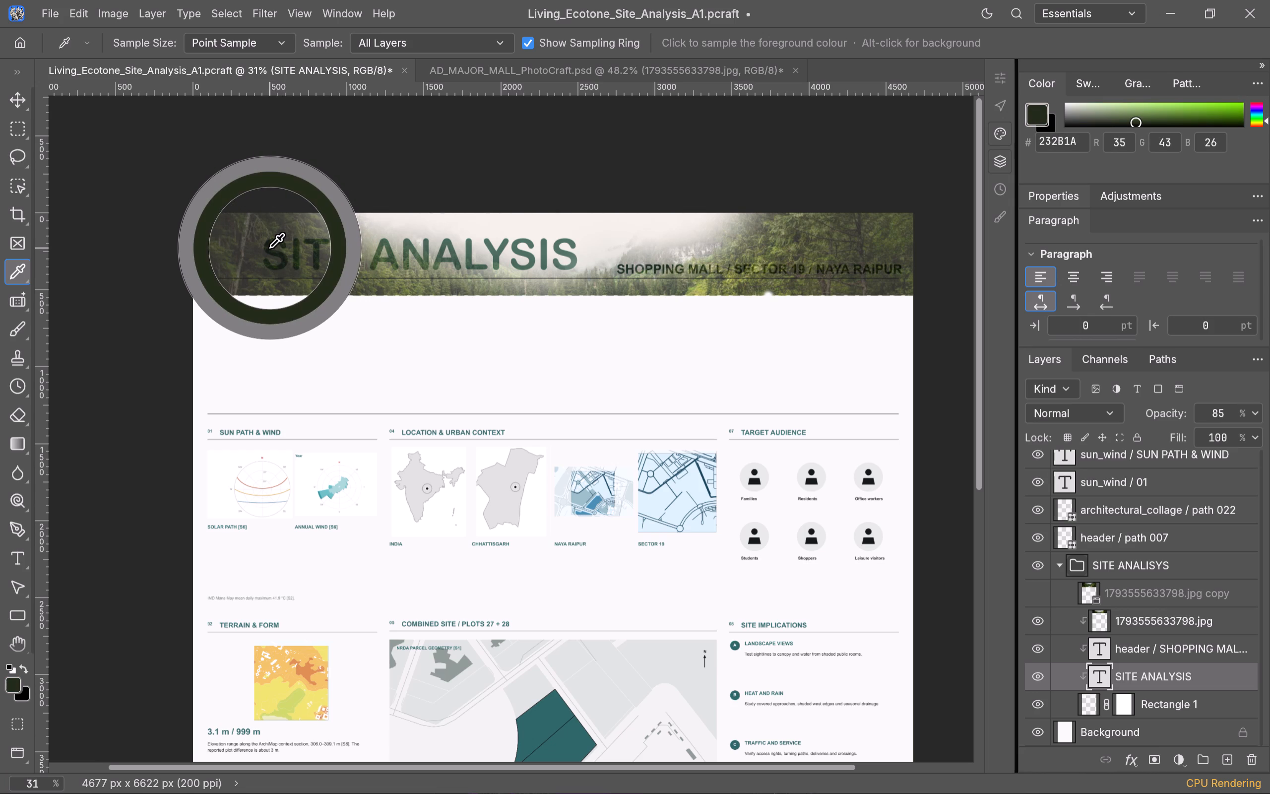
pyautogui.moveTo(270, 248); pyautogui.dragTo(265, 247)
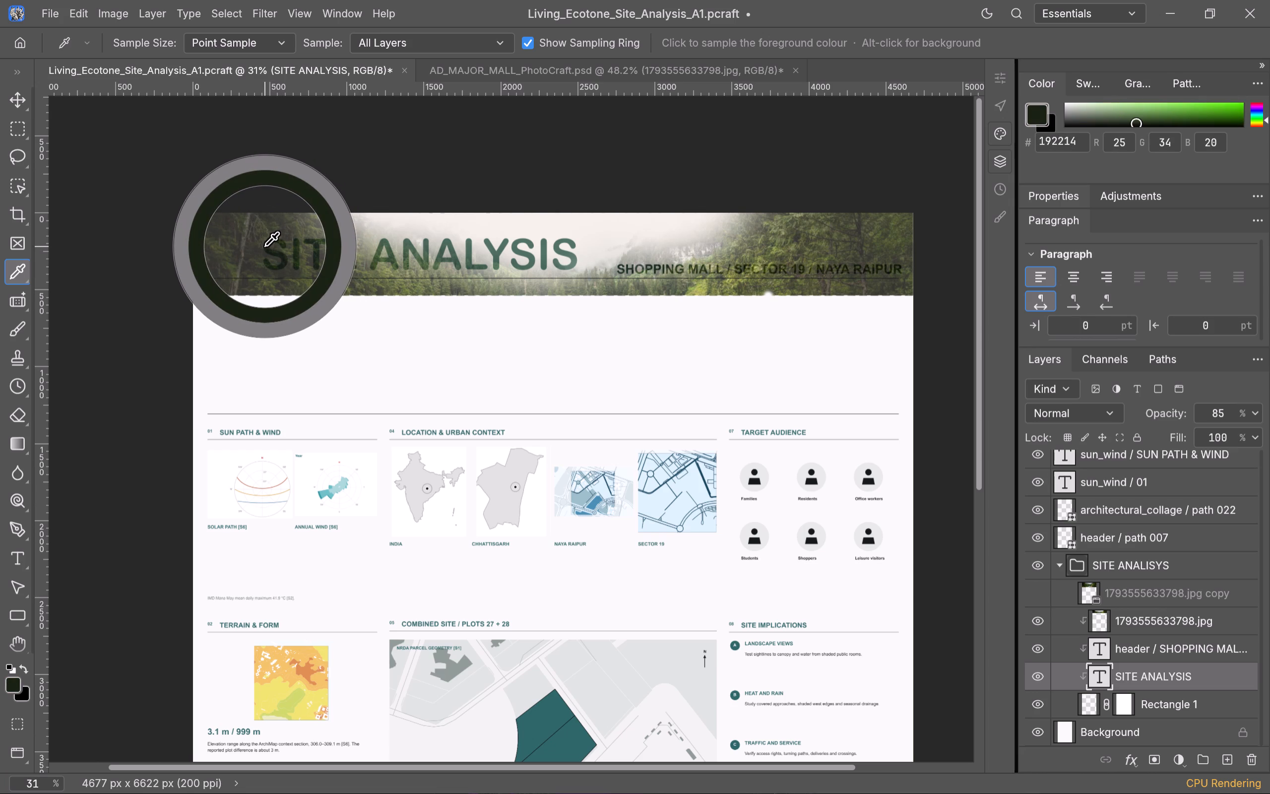
pyautogui.moveTo(265, 247); pyautogui.dragTo(267, 247)
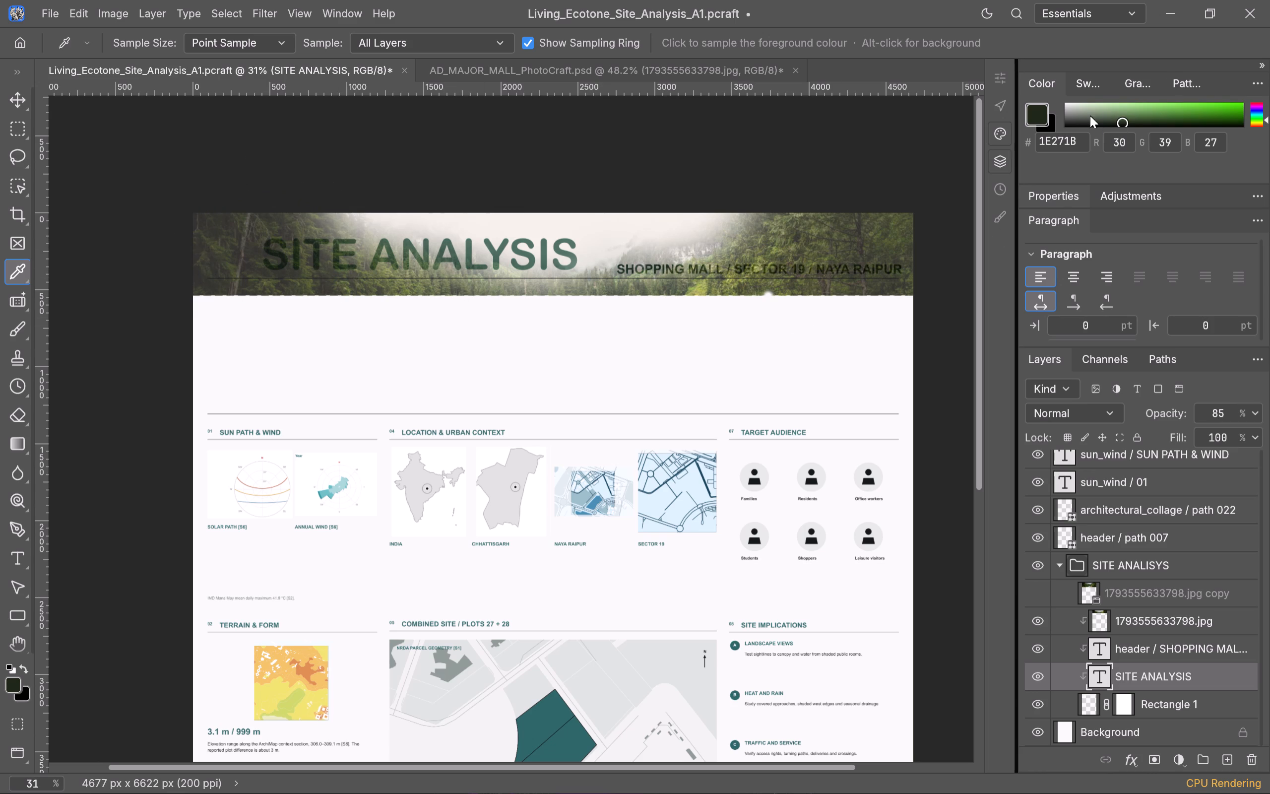
pyautogui.click(1032, 113)
pyautogui.press('Return')
pyautogui.scroll(1, 1079, 162)
# Recolour the SITE ANALYSIS title text to green #265811, trying several lighter and darker green shades first.
pyautogui.click(1141, 670)
pyautogui.click(1104, 674)
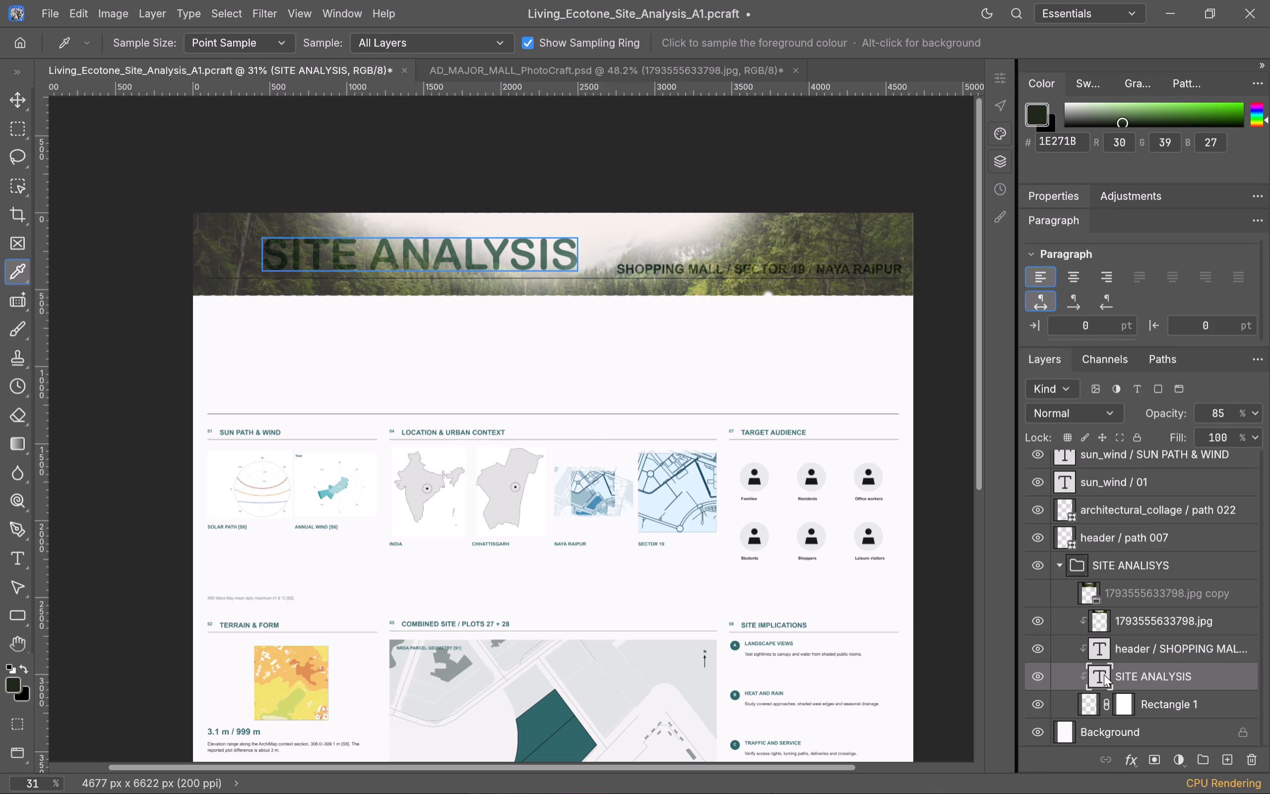
pyautogui.doubleClick(1104, 674)
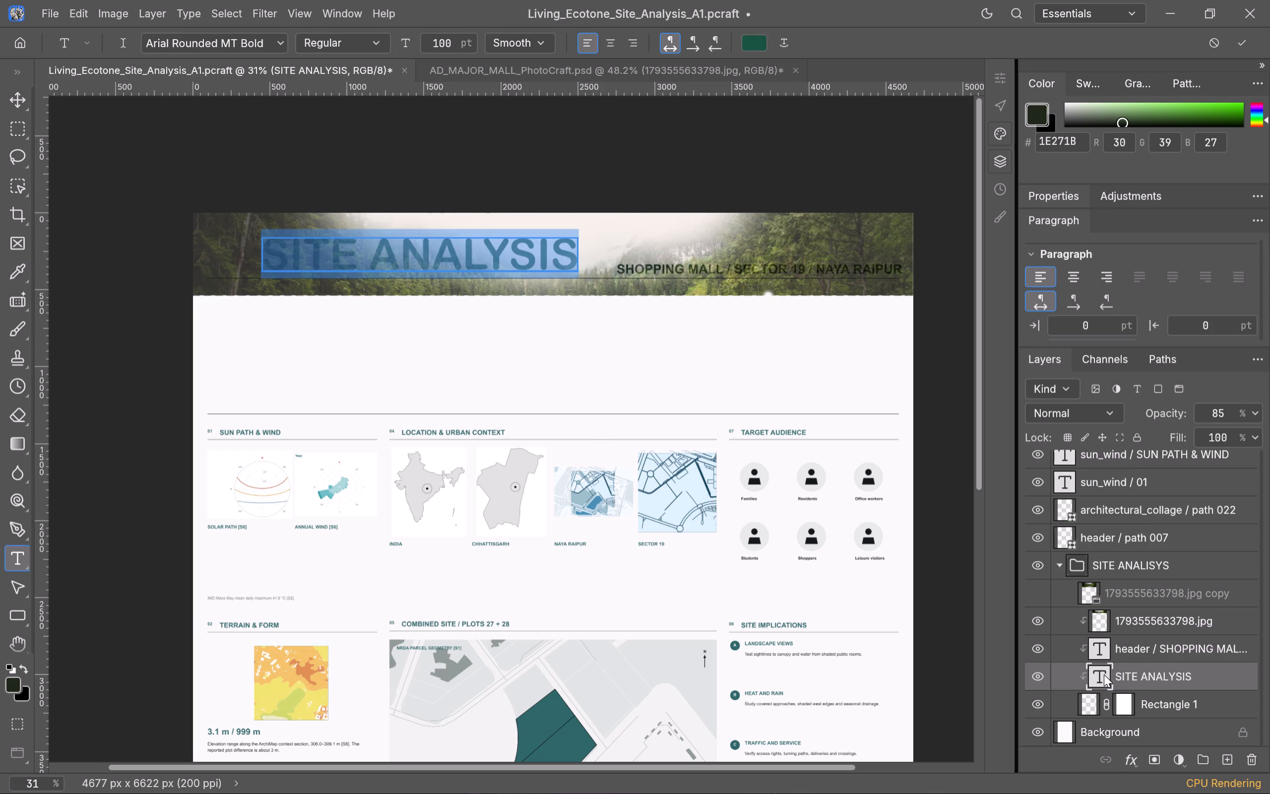
pyautogui.click(1033, 119)
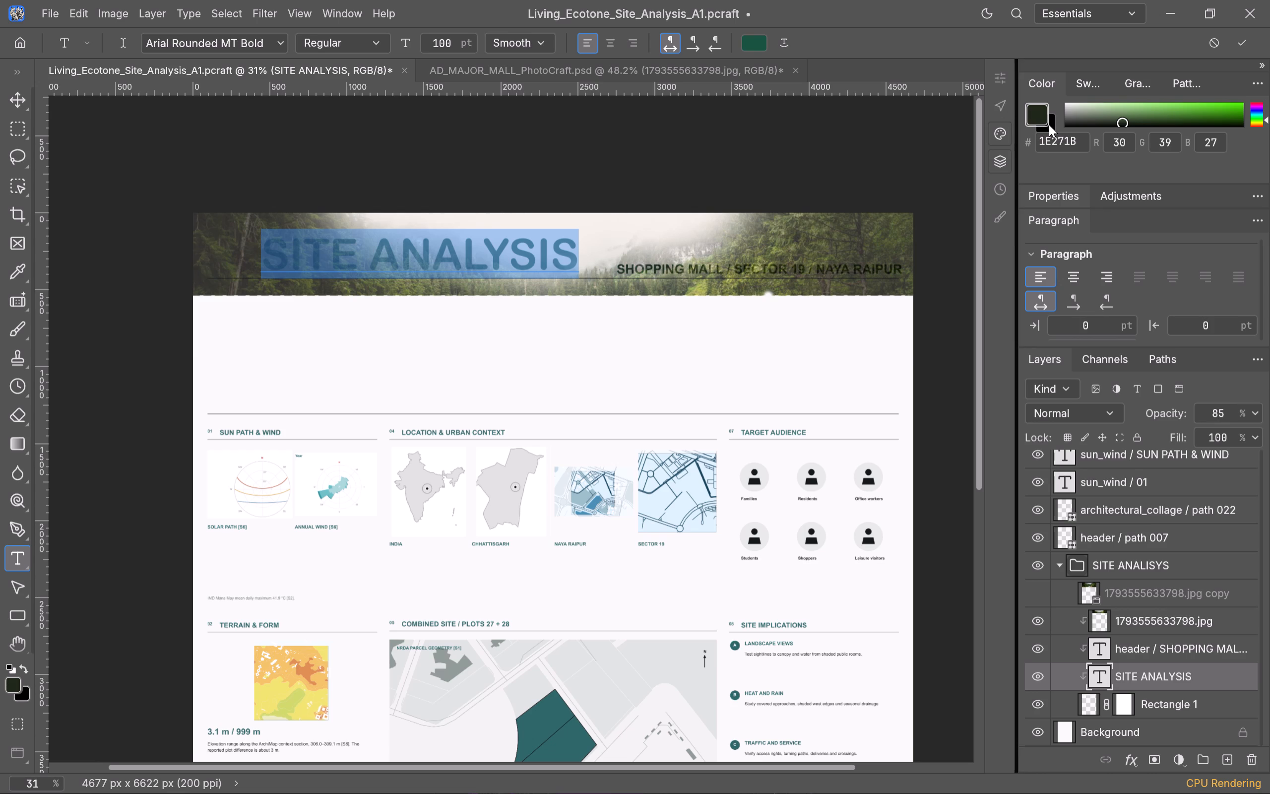
pyautogui.click(1050, 125)
pyautogui.click(1033, 115)
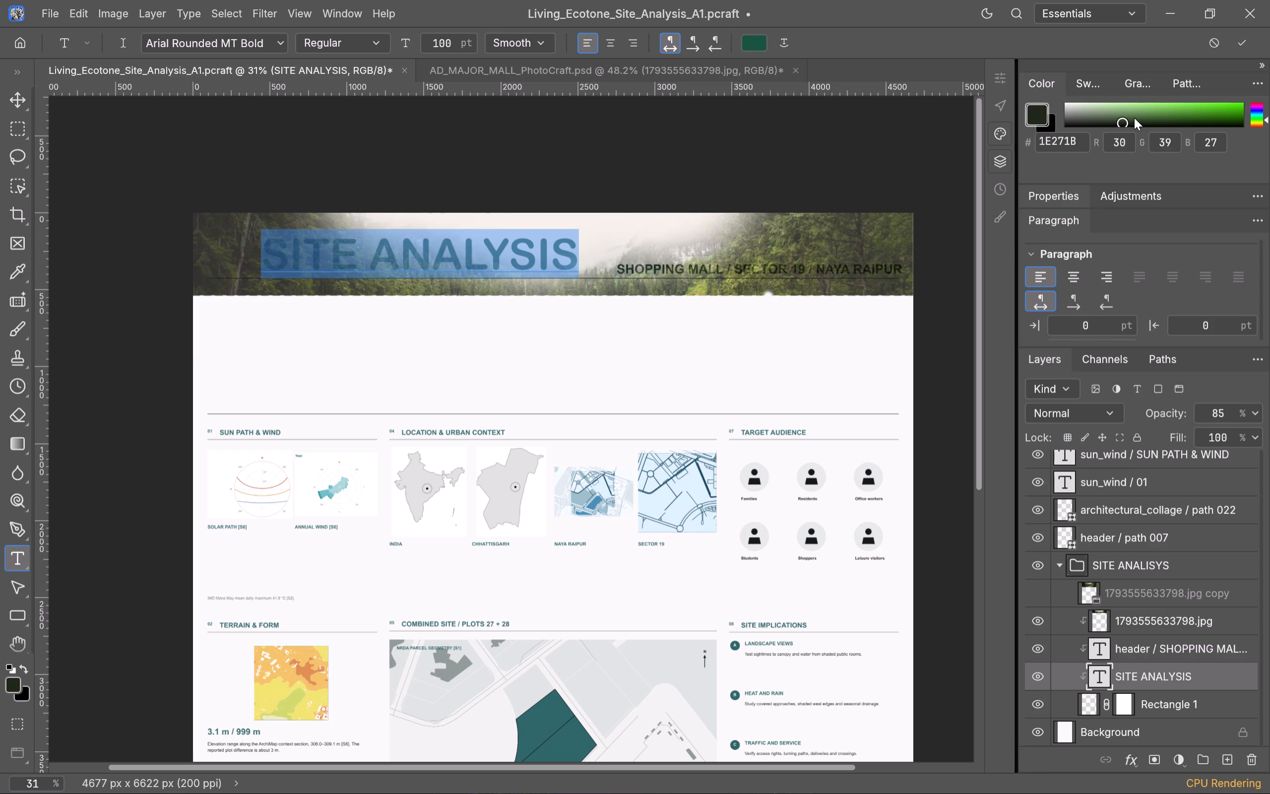
pyautogui.click(1134, 117)
pyautogui.click(1139, 113)
pyautogui.click(1118, 114)
pyautogui.click(1120, 115)
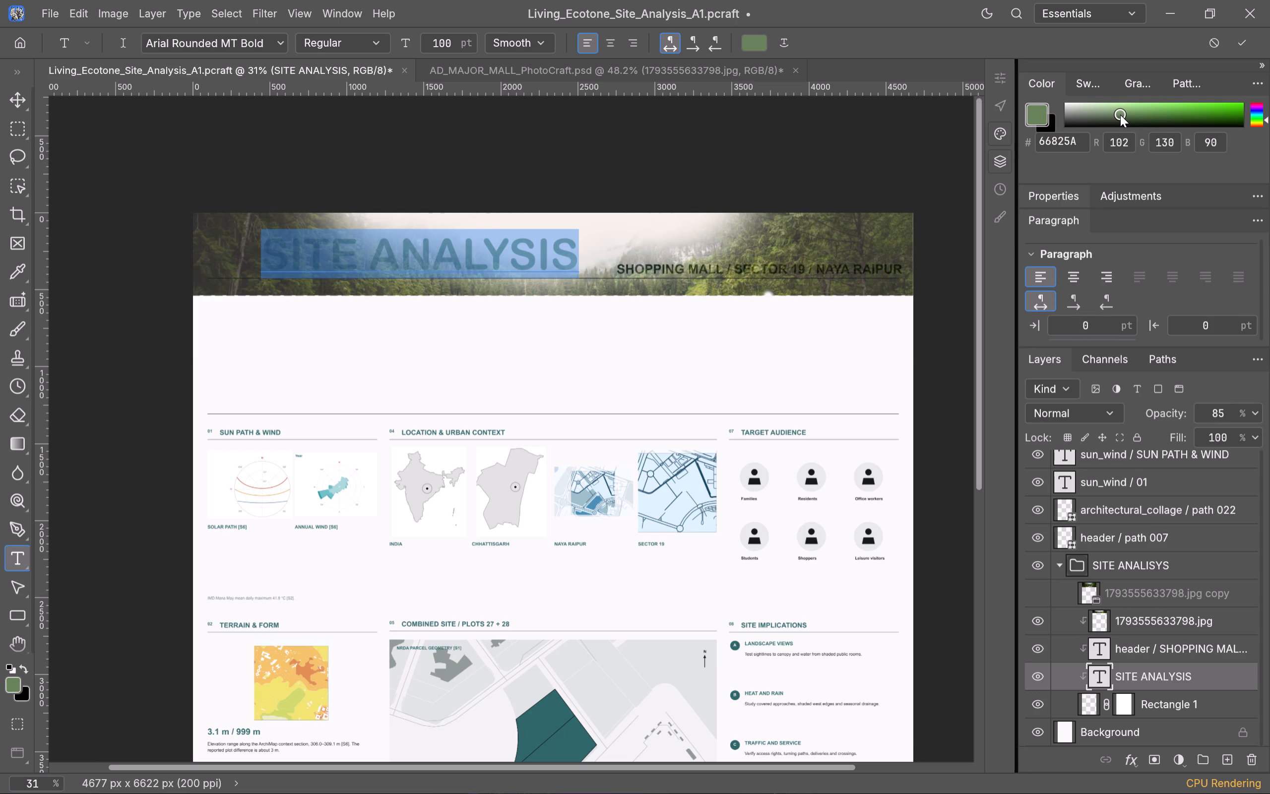
pyautogui.click(1123, 115)
pyautogui.click(1137, 119)
pyautogui.click(1155, 119)
pyautogui.click(1154, 117)
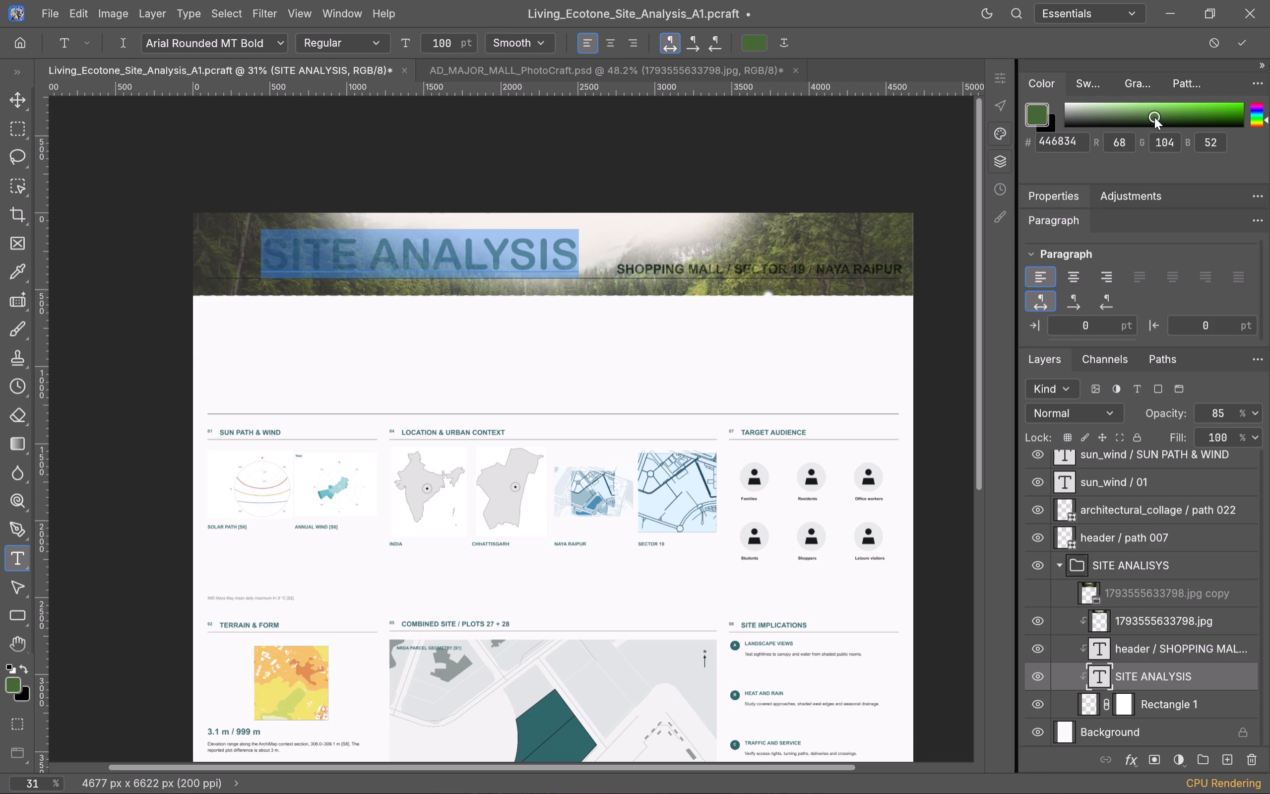
pyautogui.click(1154, 117)
pyautogui.click(1173, 123)
pyautogui.click(1173, 119)
pyautogui.click(1174, 114)
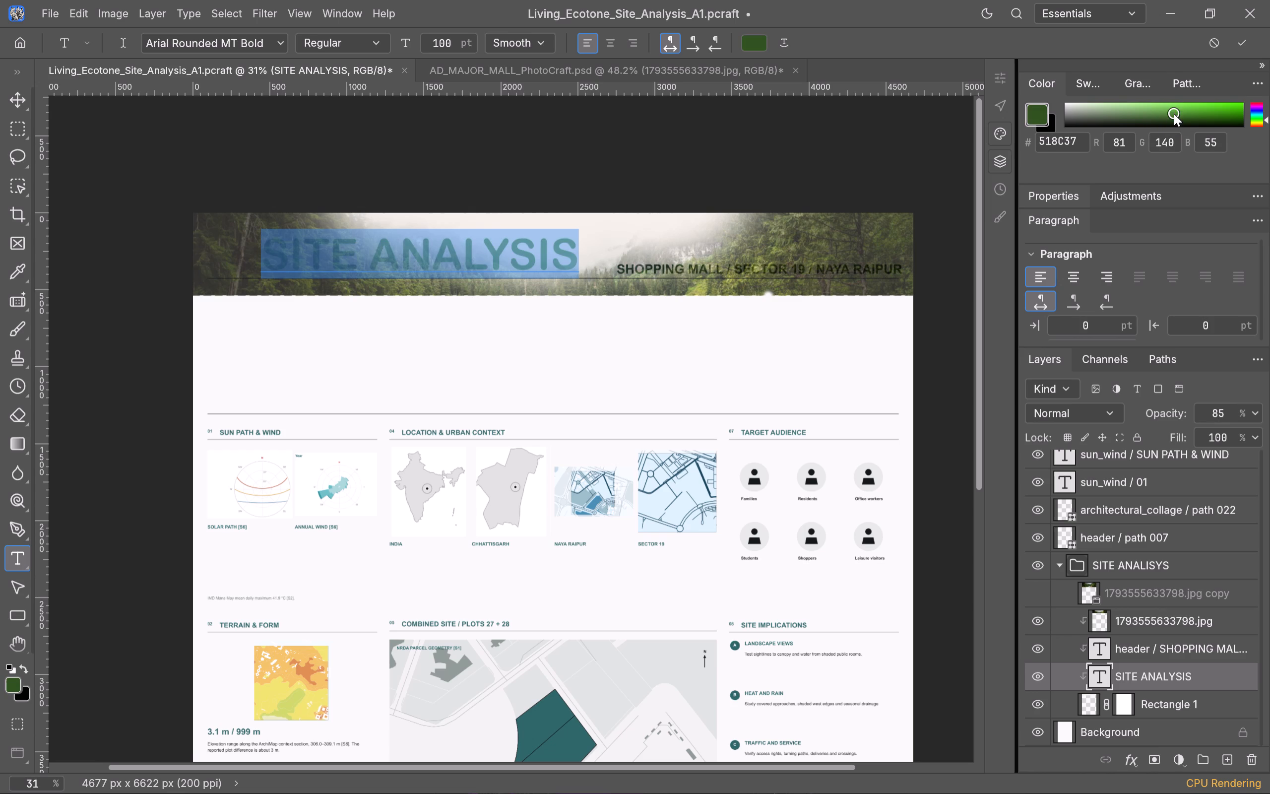
pyautogui.click(1177, 114)
pyautogui.click(1182, 115)
pyautogui.click(1189, 115)
pyautogui.click(1189, 115)
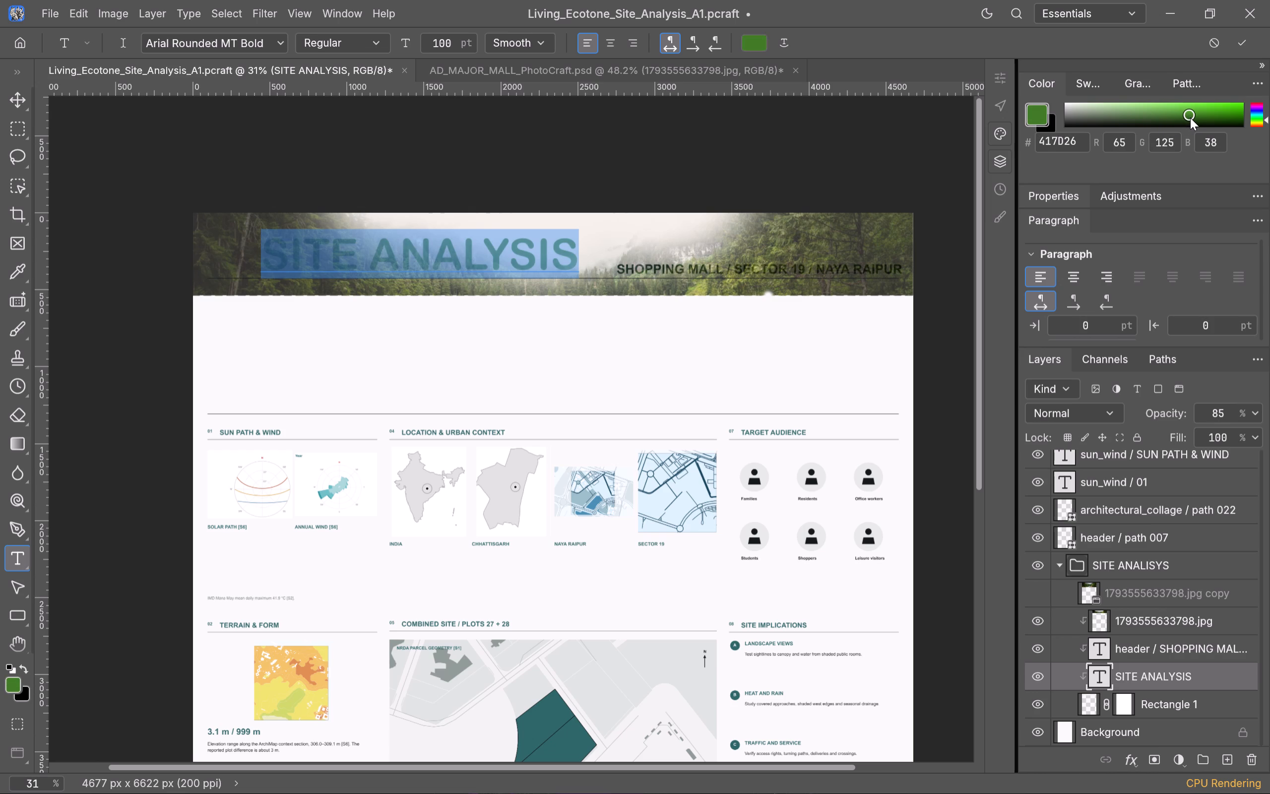
pyautogui.click(1190, 118)
pyautogui.click(1192, 118)
pyautogui.click(1201, 118)
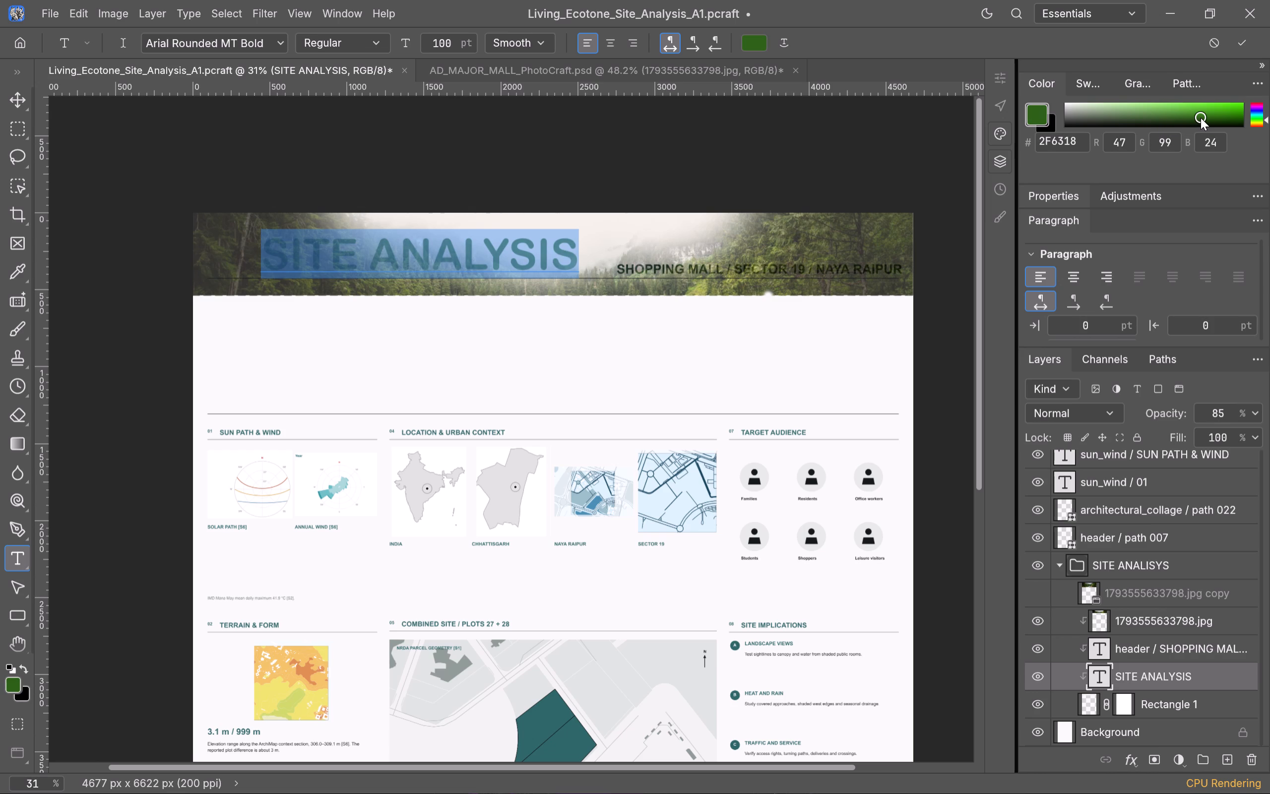
pyautogui.click(1201, 118)
pyautogui.click(1201, 118)
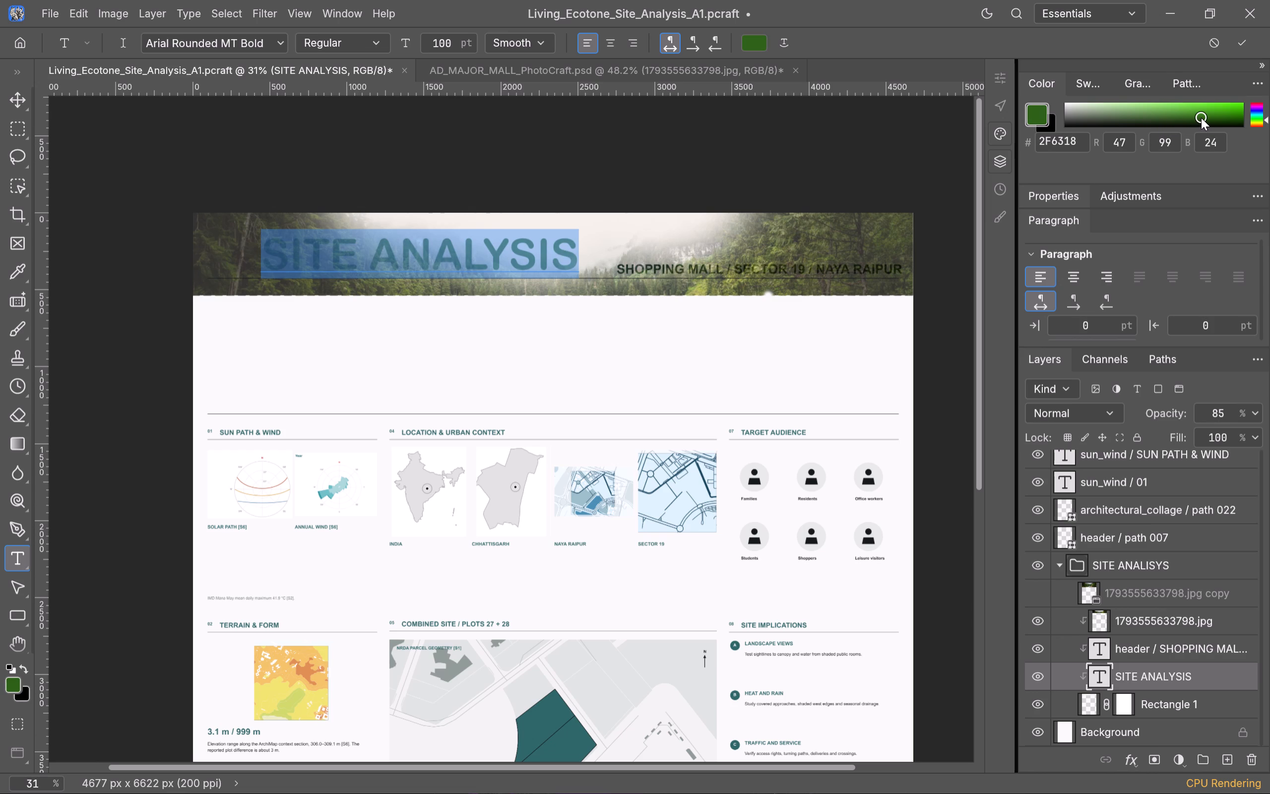
pyautogui.click(1210, 122)
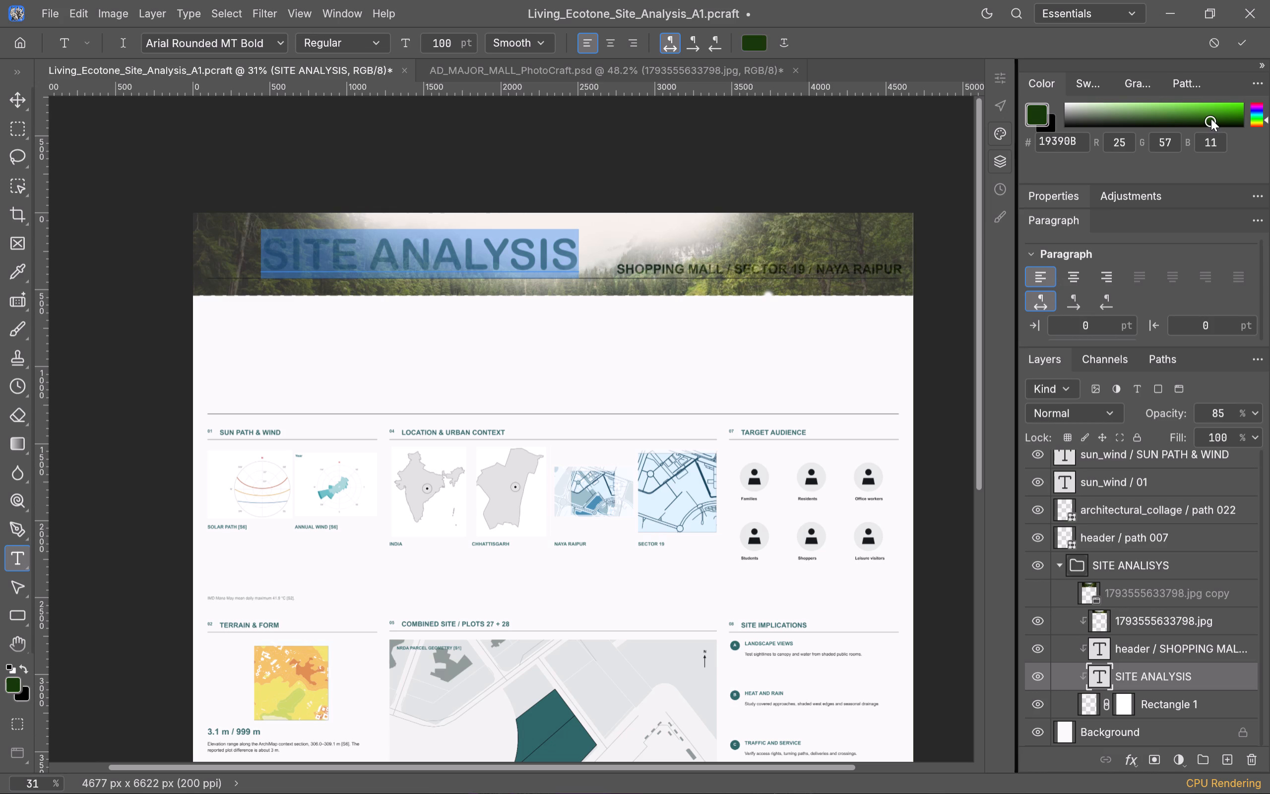
pyautogui.click(1210, 119)
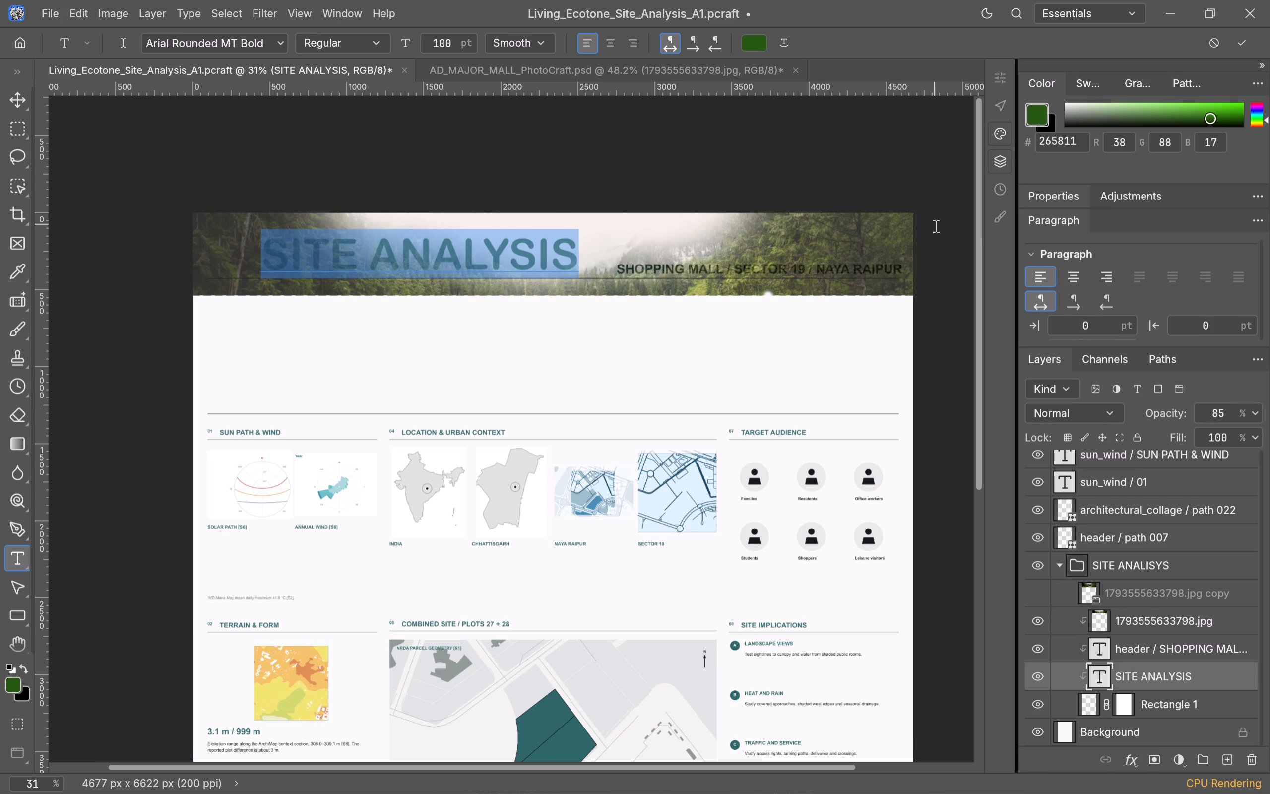
pyautogui.click(955, 212)
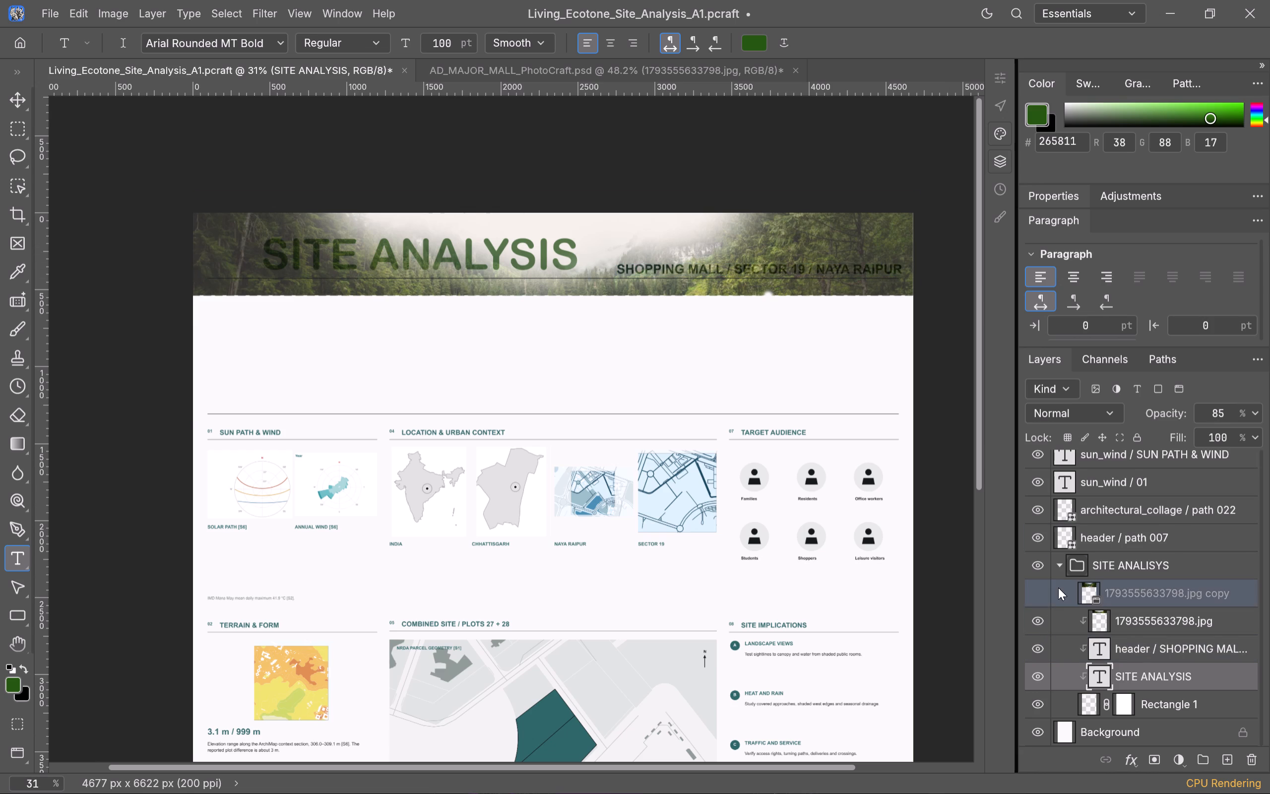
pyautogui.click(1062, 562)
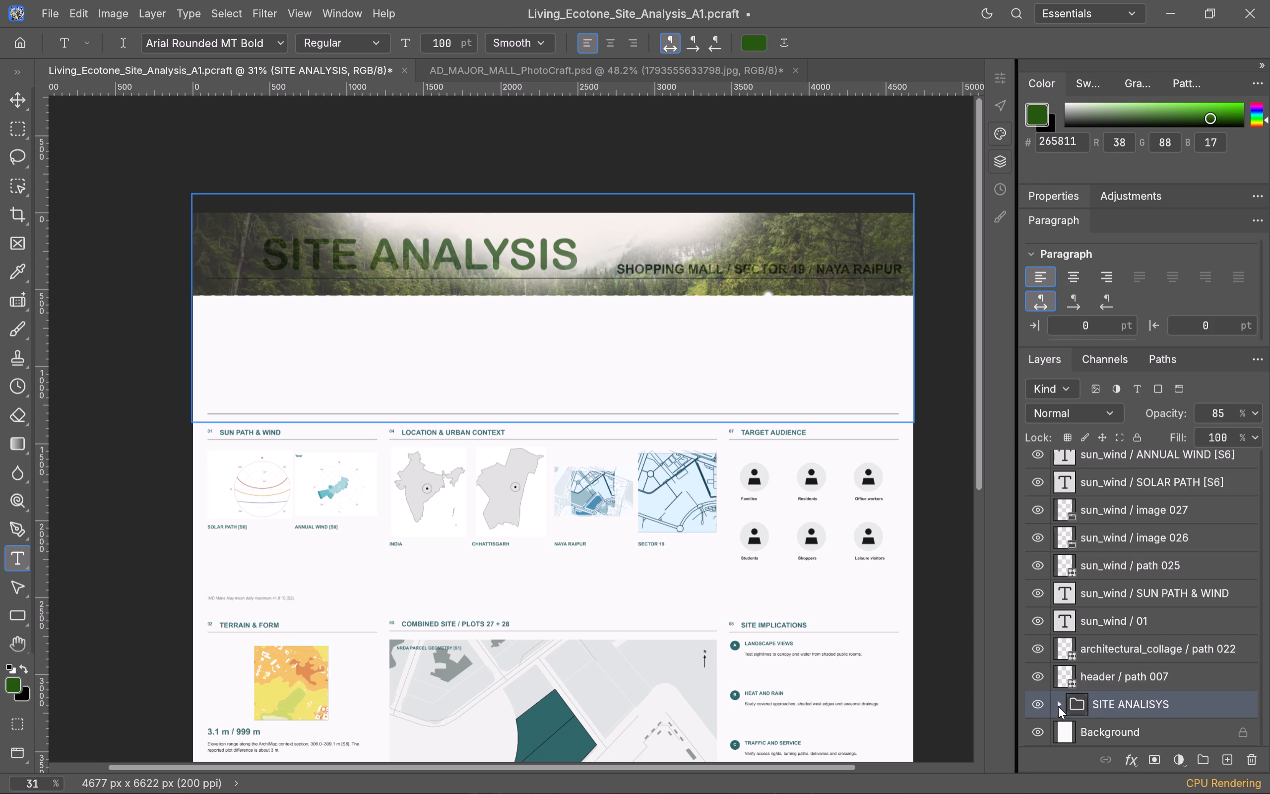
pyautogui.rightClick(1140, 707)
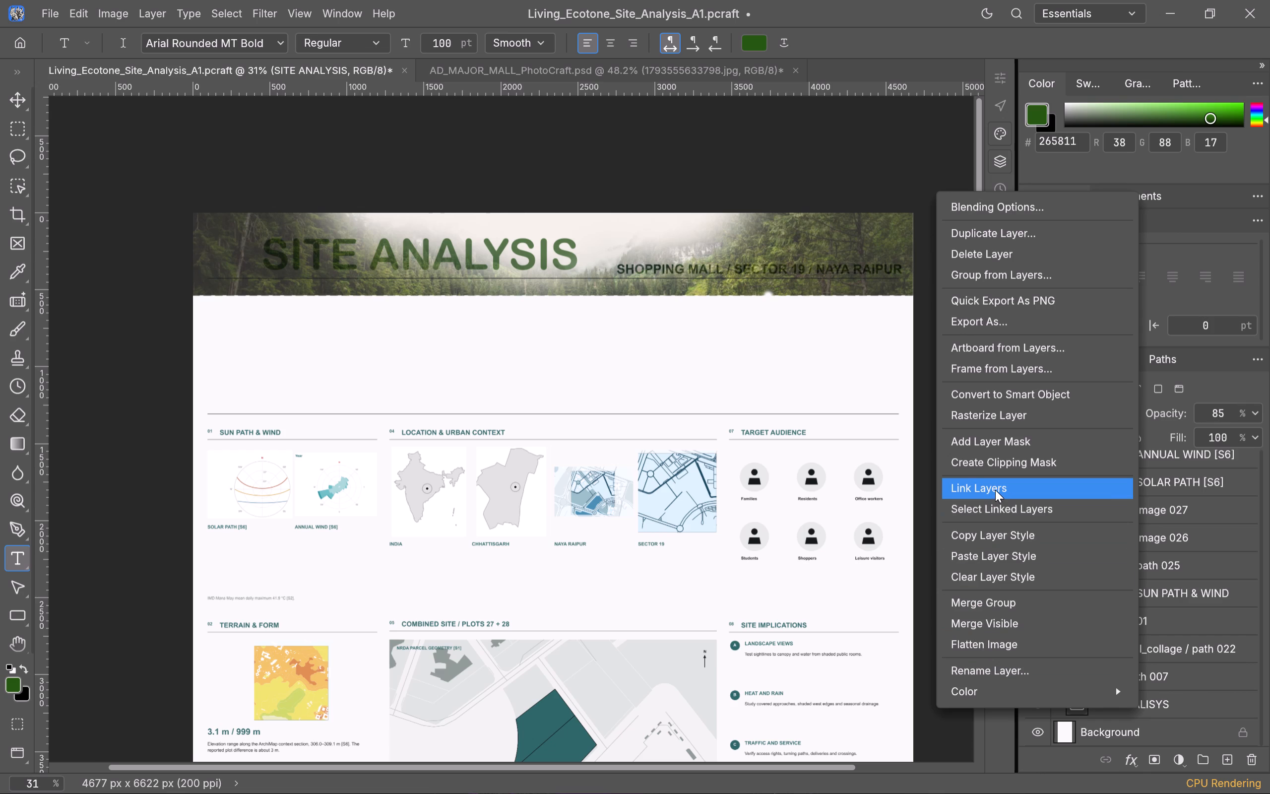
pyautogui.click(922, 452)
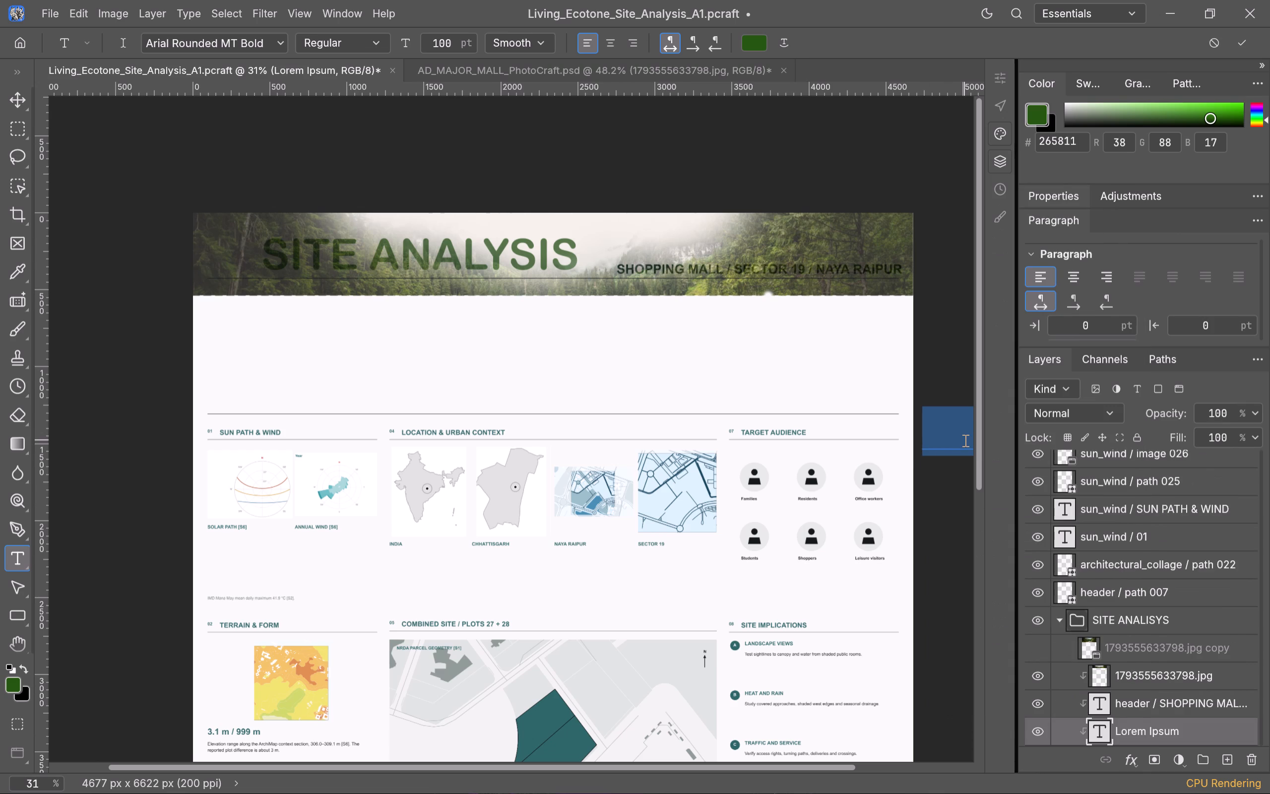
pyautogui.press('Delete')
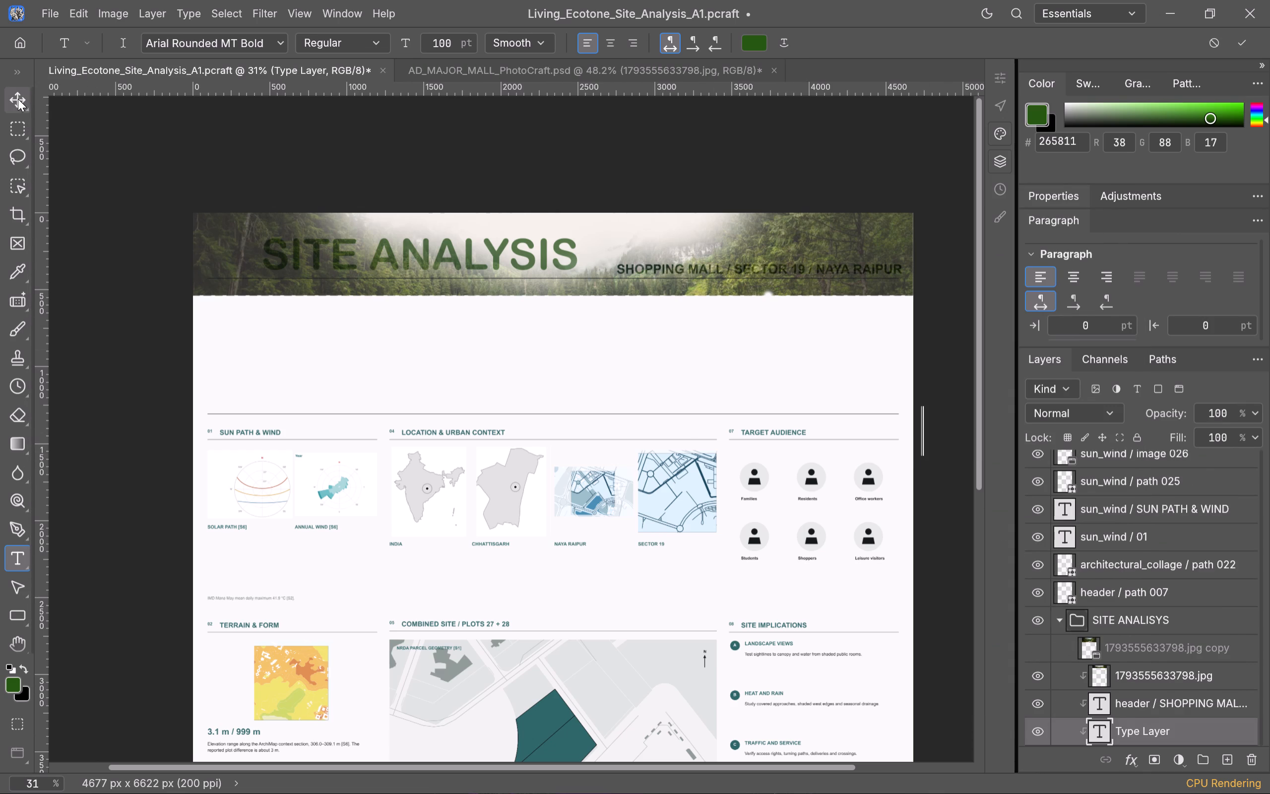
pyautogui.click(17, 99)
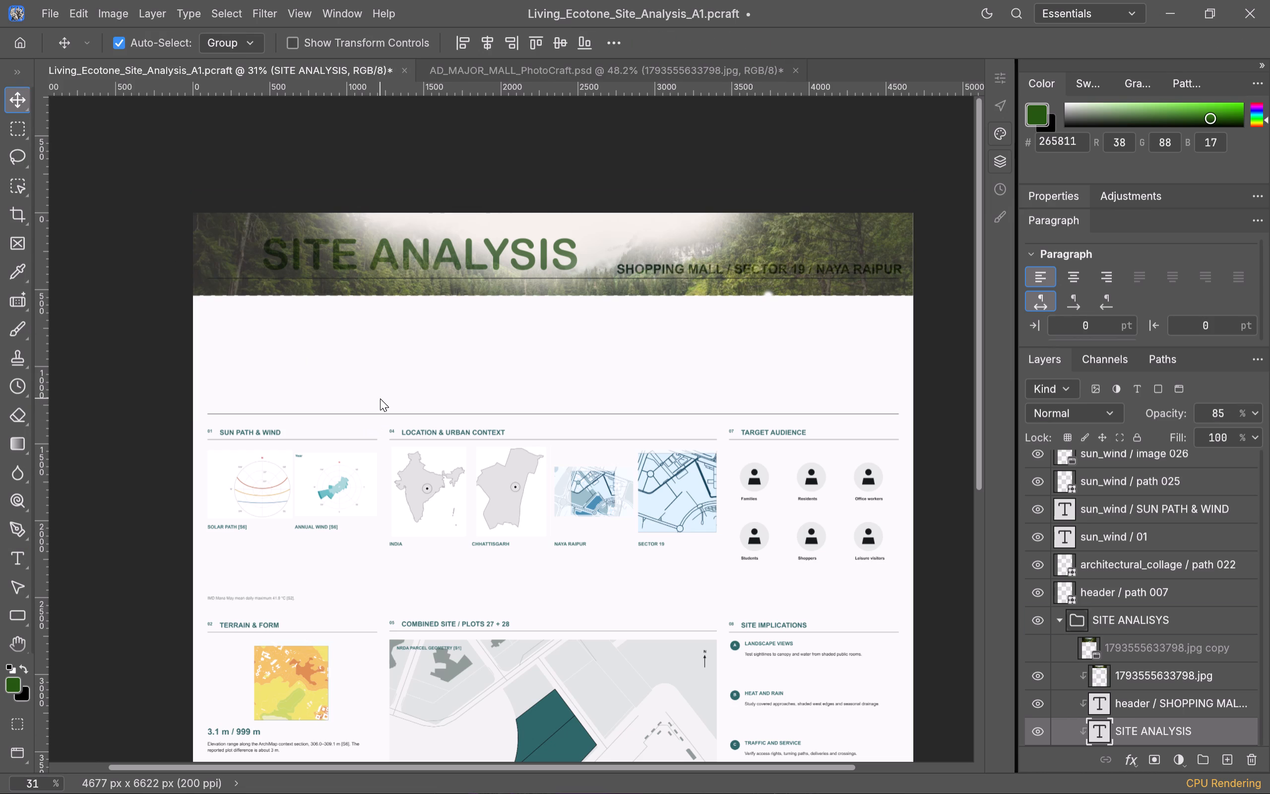
# Examine the whole site analysis sheet, from the header down to the bottom sections and back up.
pyautogui.scroll(-16, 380, 398)
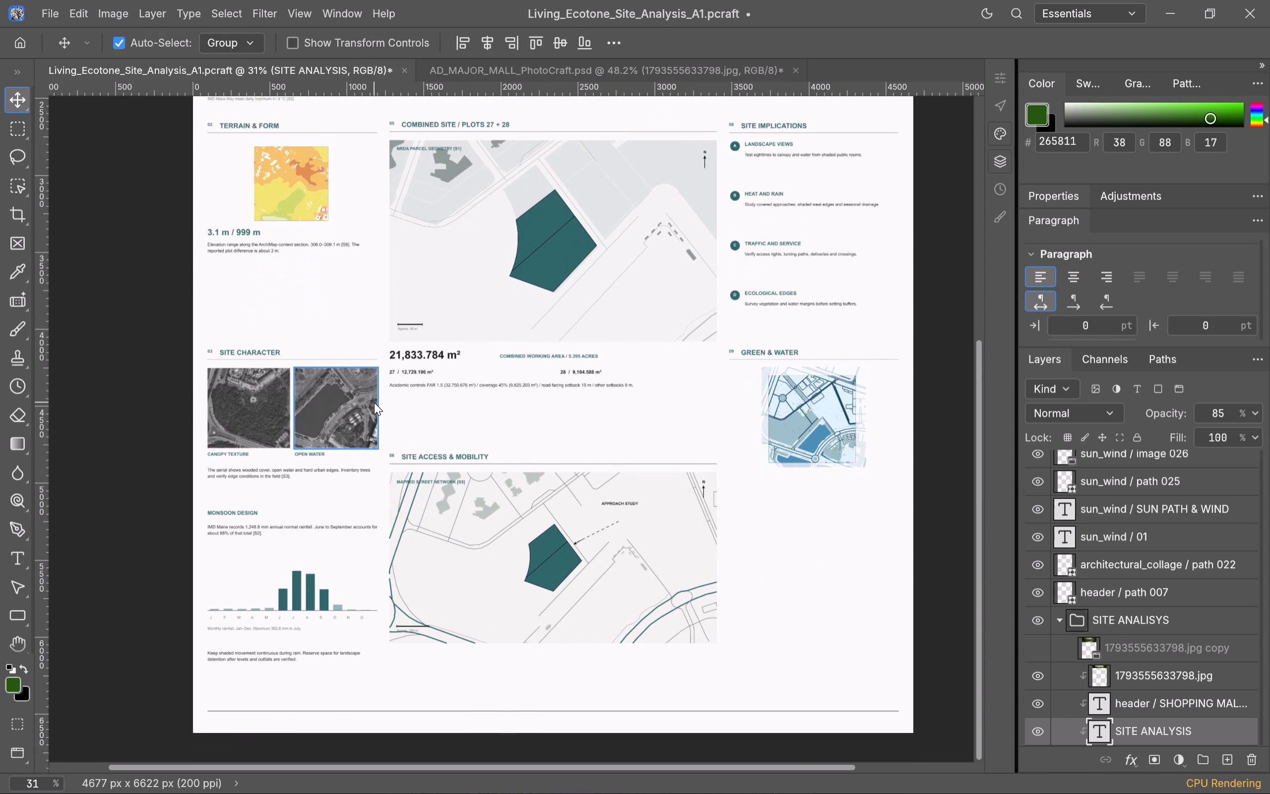
pyautogui.scroll(-1, 374, 402)
pyautogui.scroll(6, 374, 402)
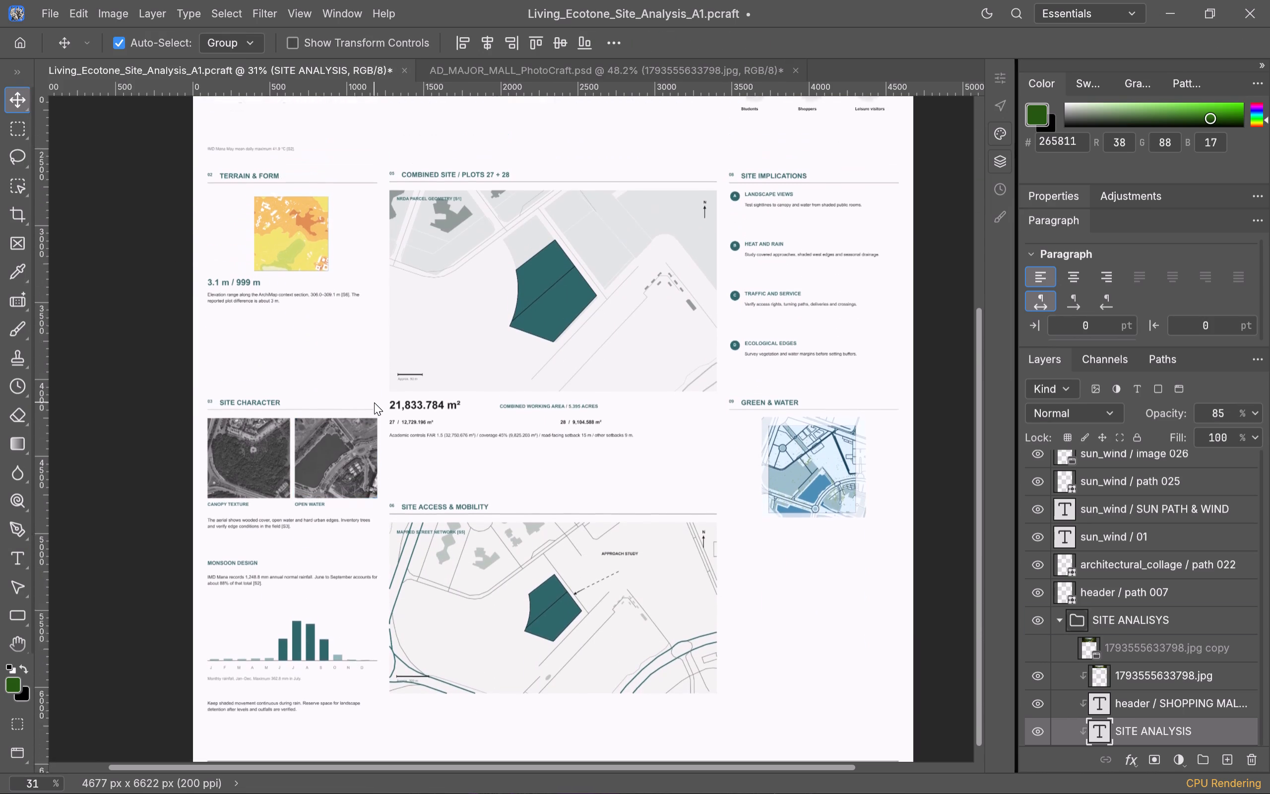
pyautogui.scroll(10, 374, 402)
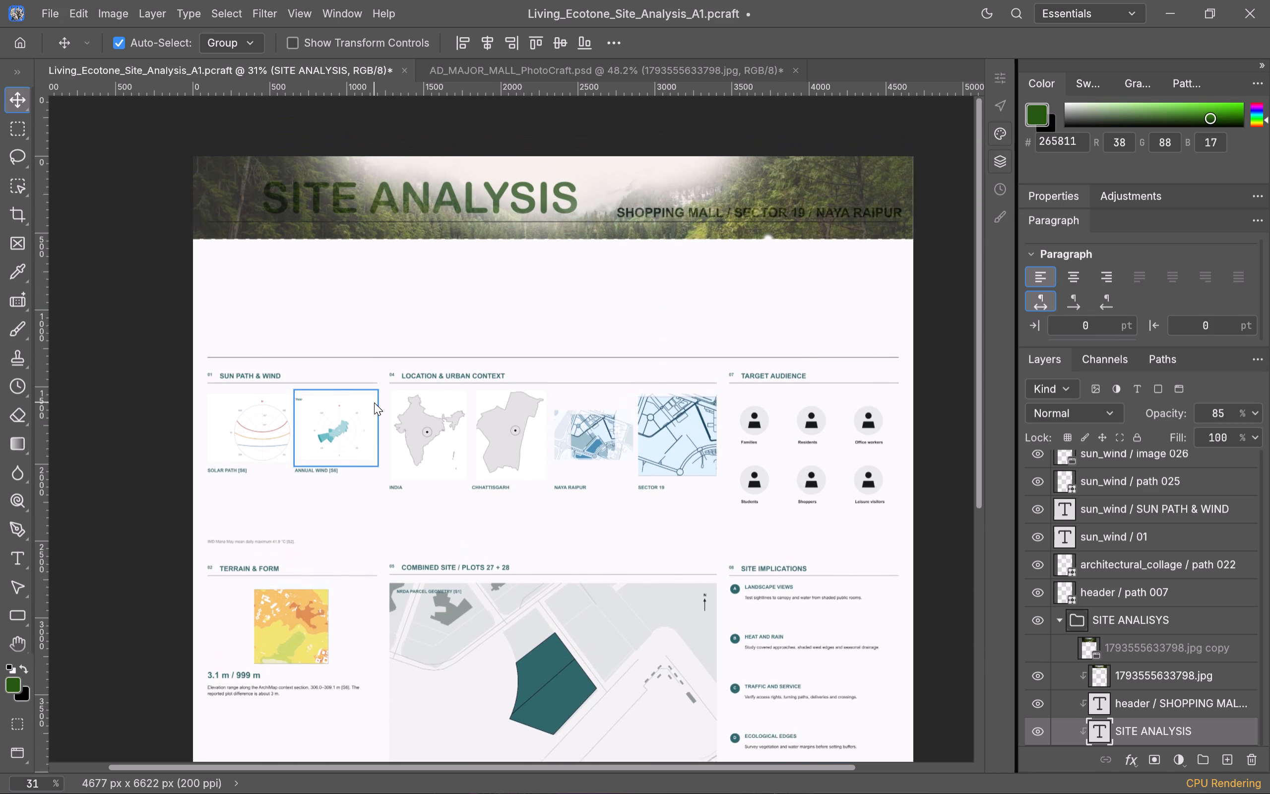
pyautogui.scroll(-1, 374, 402)
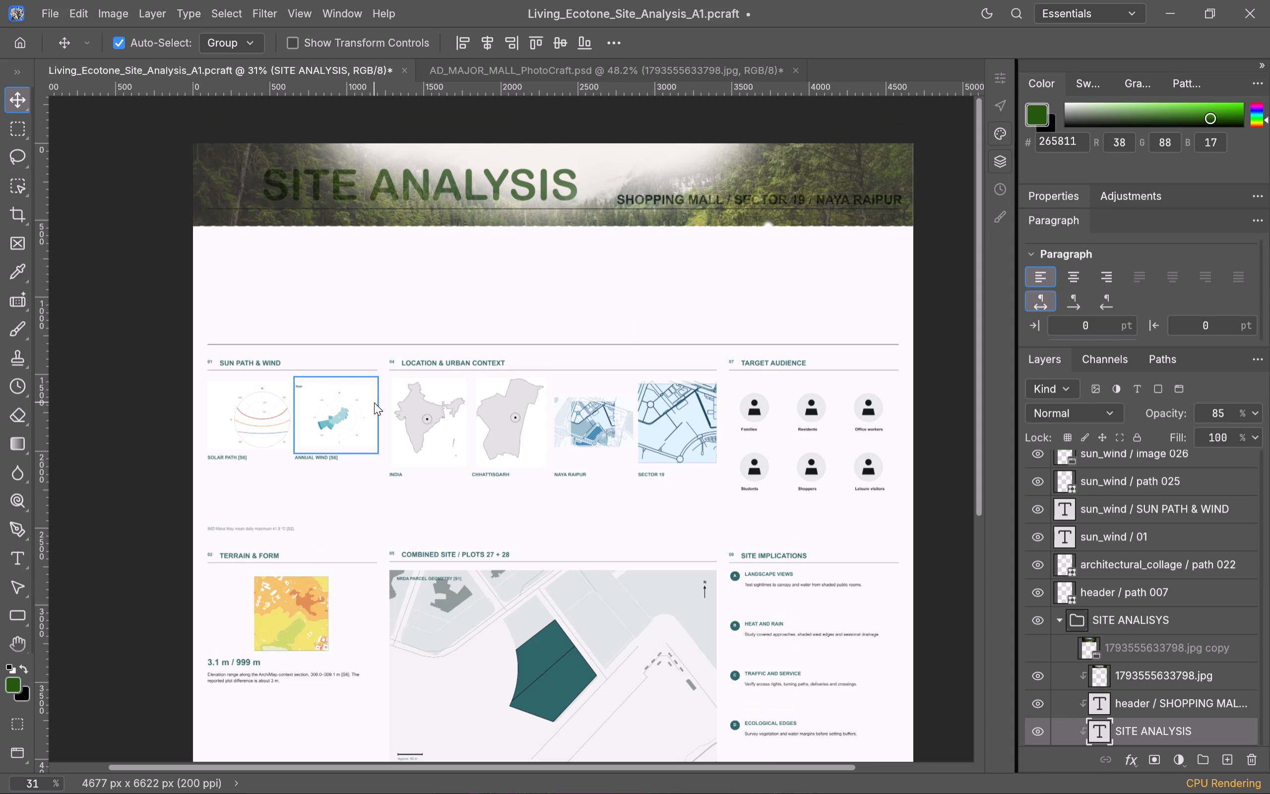
# Select the SITE ANALISYS group in the layer stack.
pyautogui.click(255, 413)
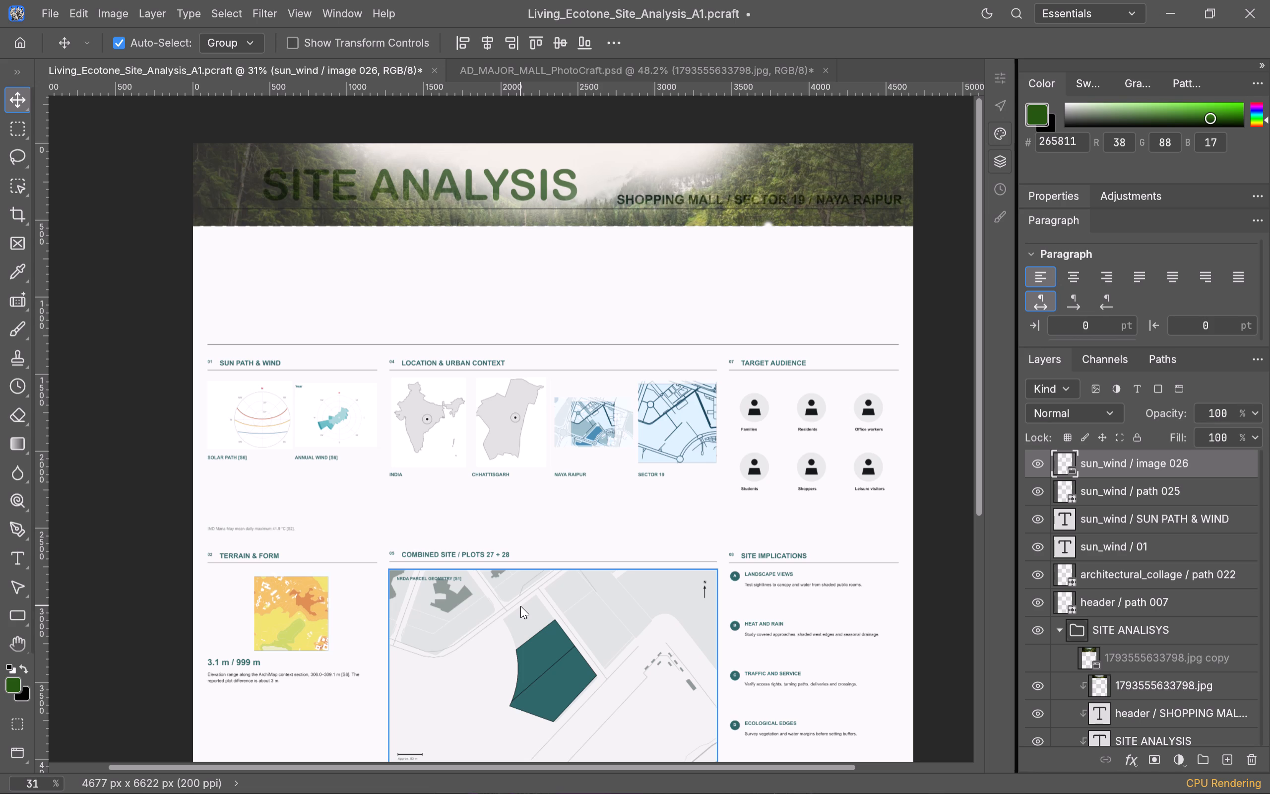
pyautogui.click(1138, 637)
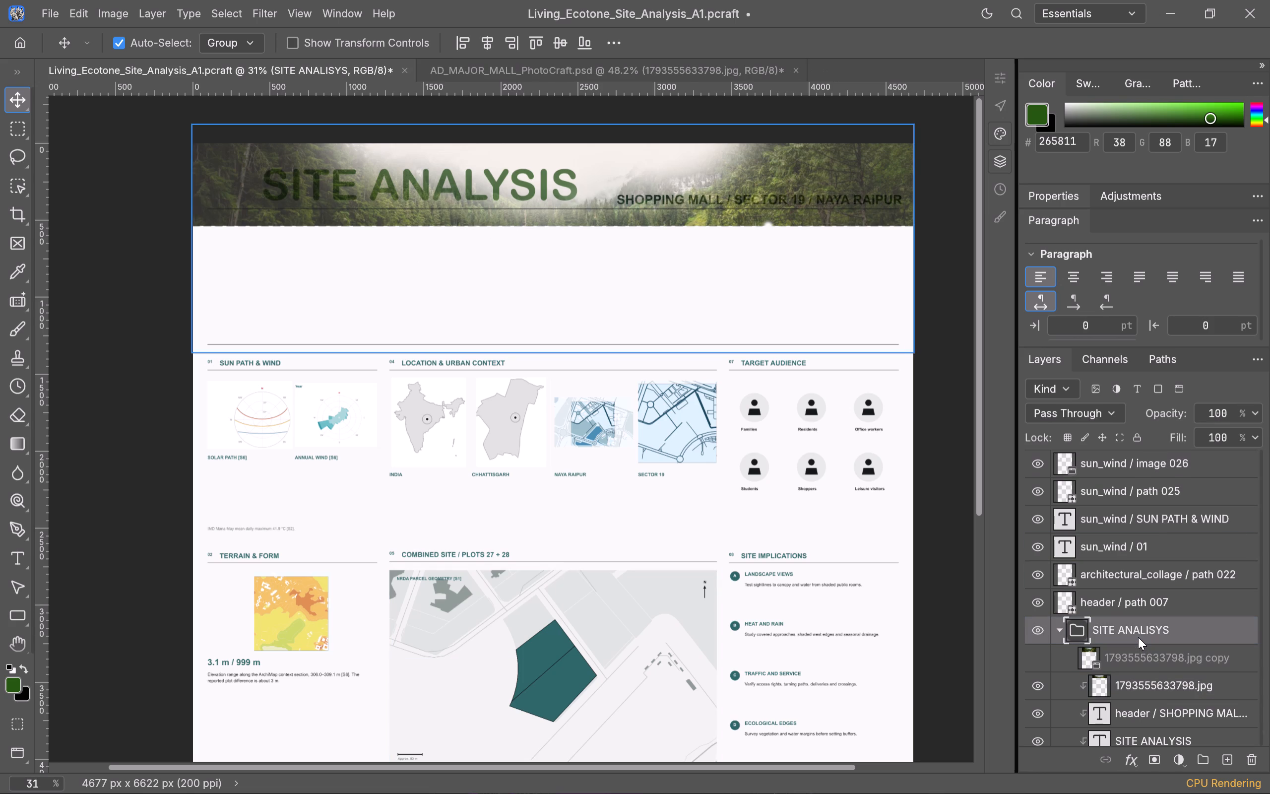
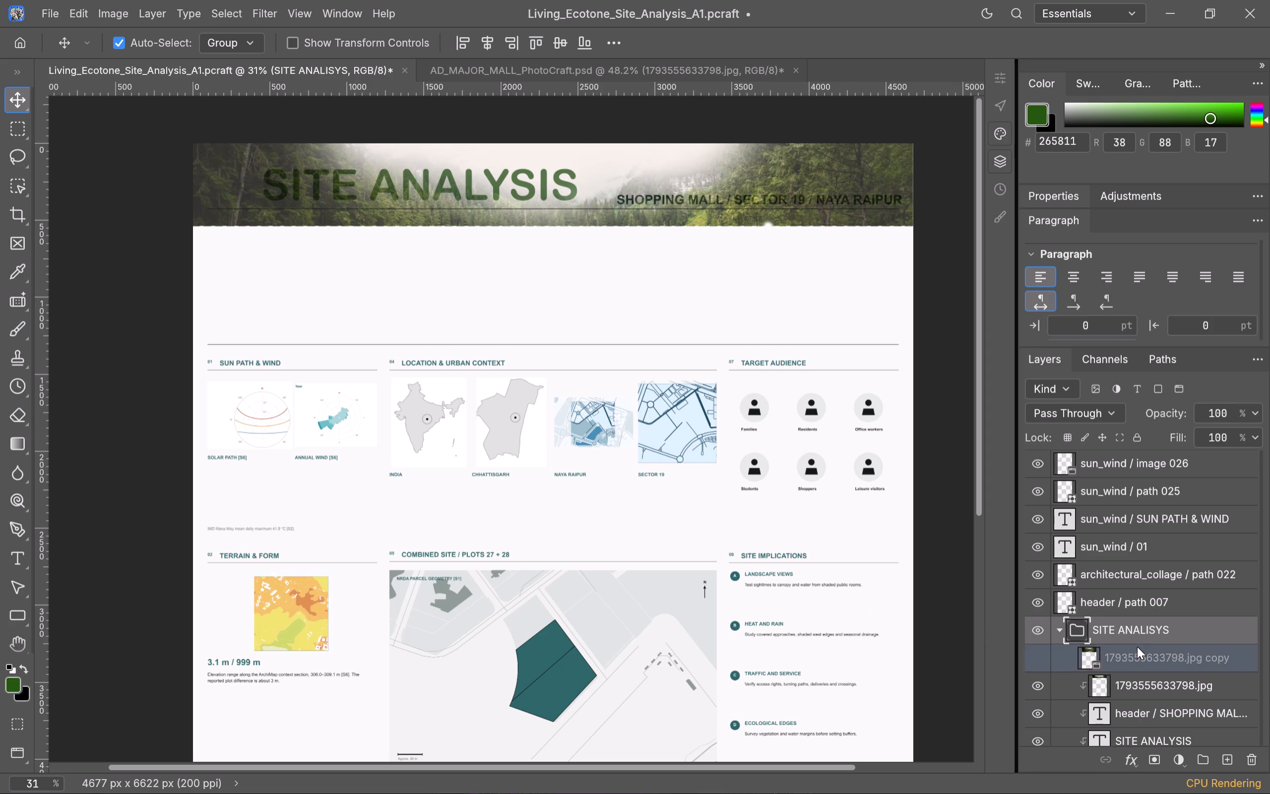
# Examine the image layers inside the SITE ANALISYS group and compare the header with the group hidden and shown.
pyautogui.scroll(-3, 1152, 618)
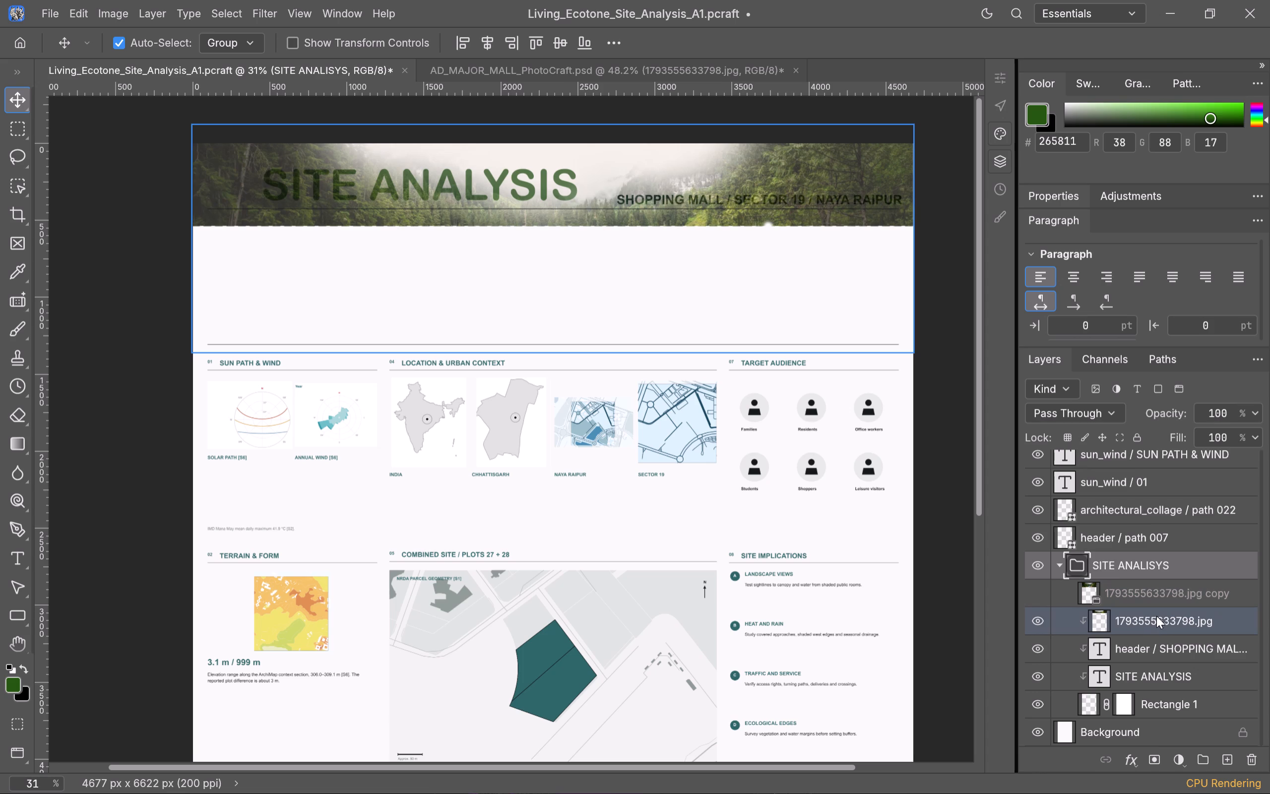
pyautogui.click(1156, 616)
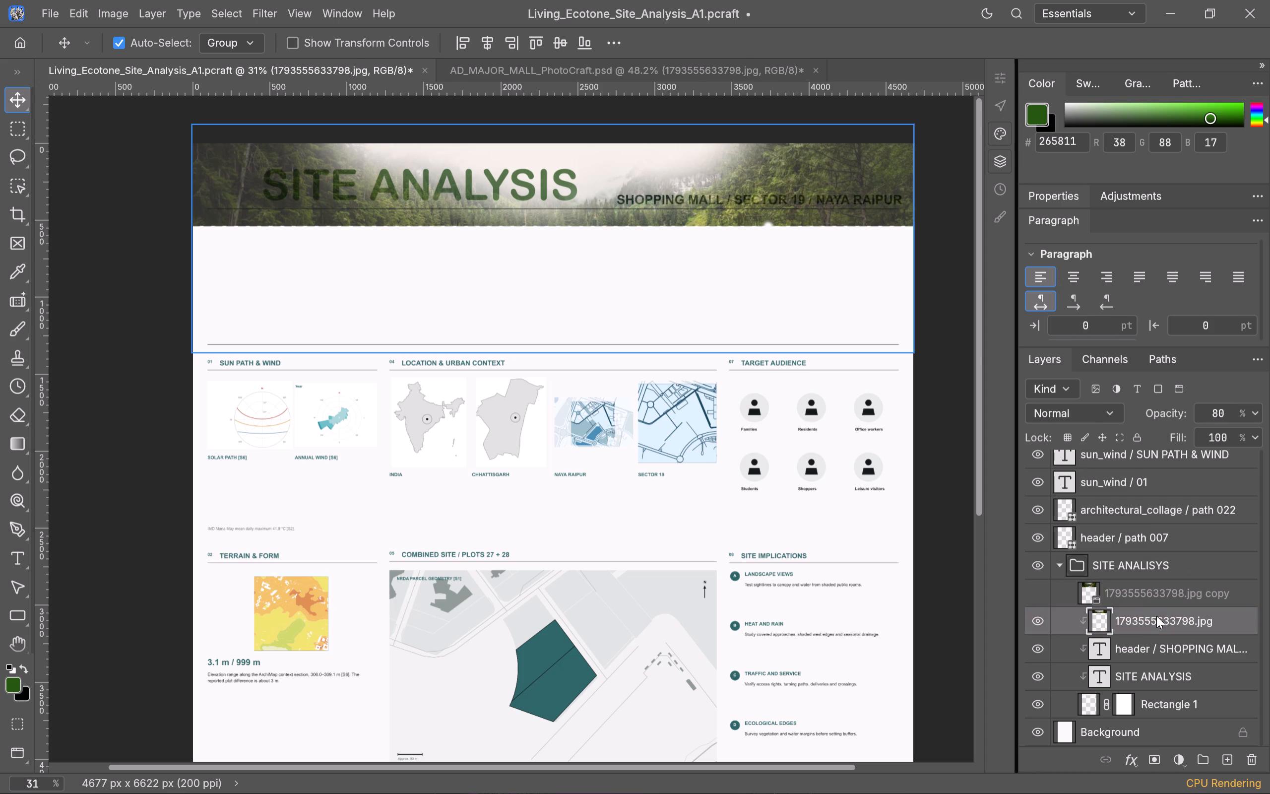
pyautogui.click(1184, 584)
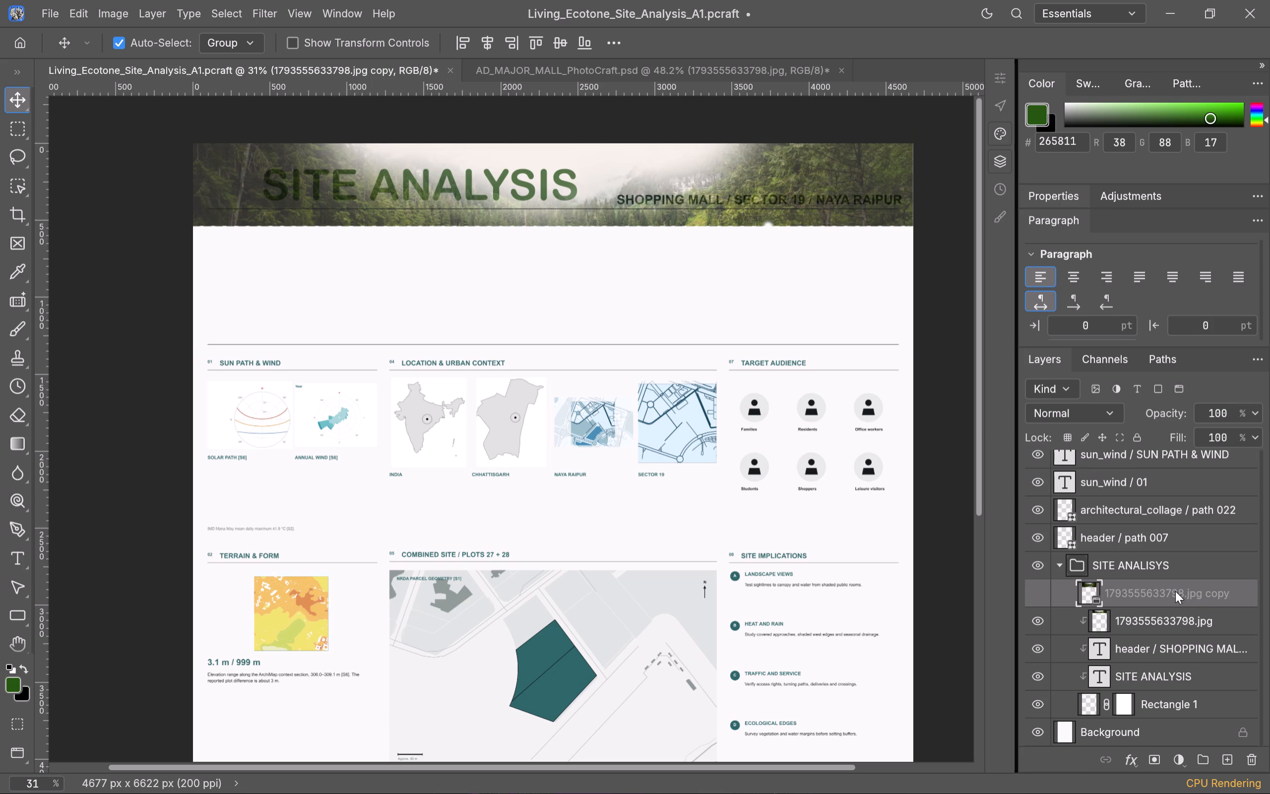
pyautogui.click(118, 42)
pyautogui.click(1127, 626)
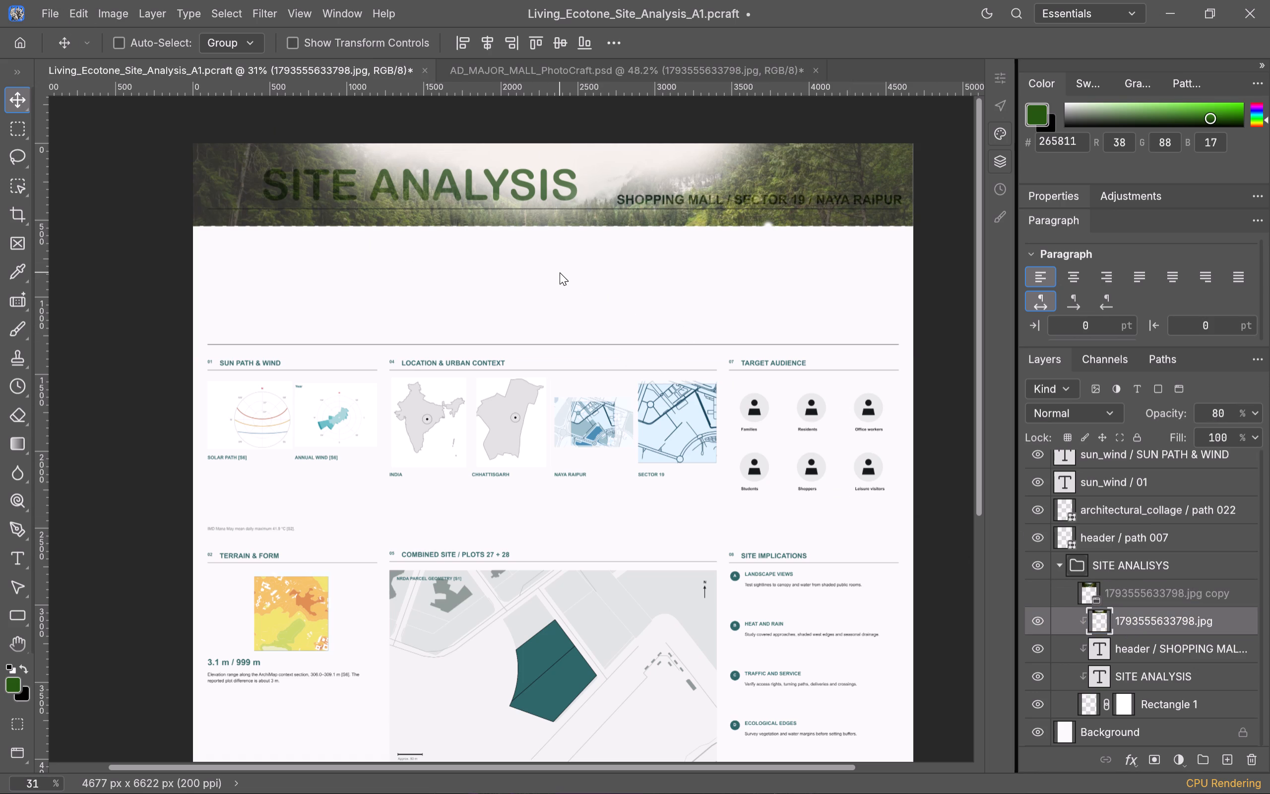
pyautogui.click(1117, 564)
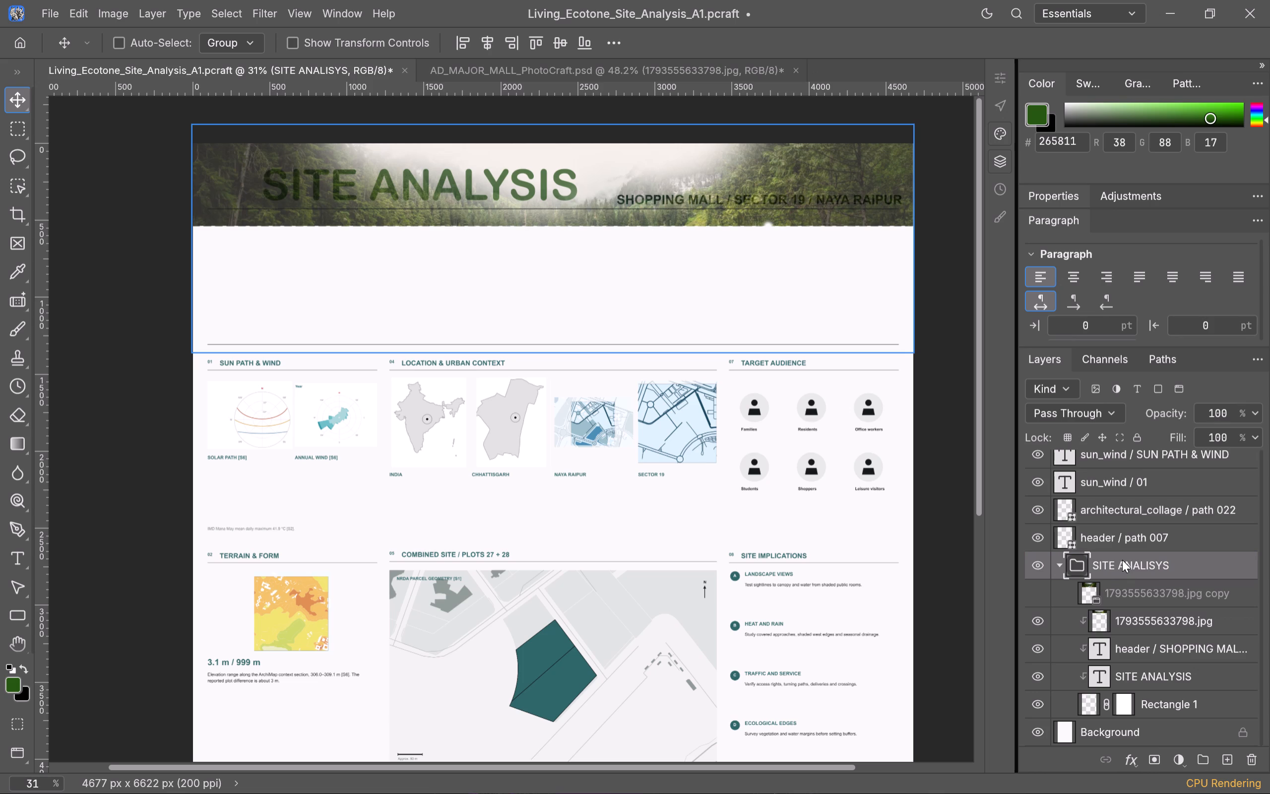
pyautogui.click(1067, 619)
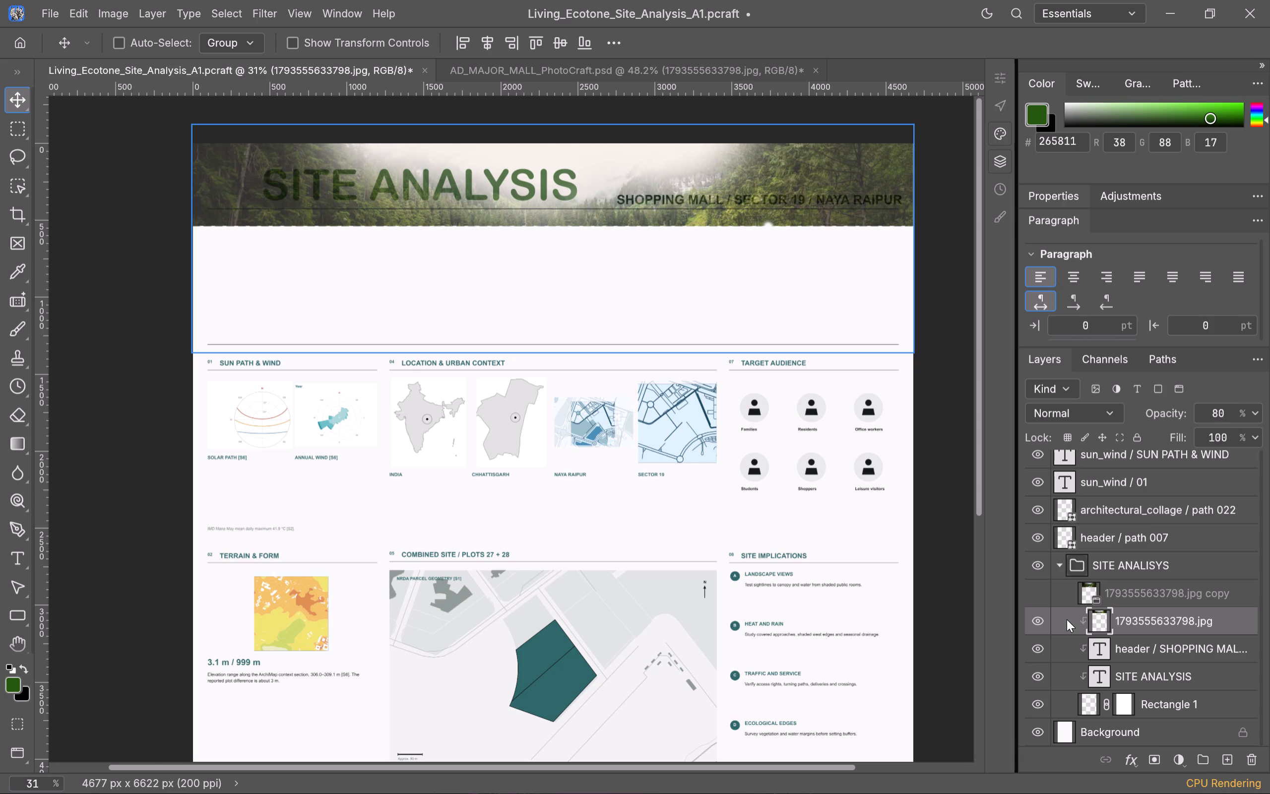
pyautogui.scroll(-3, 1067, 619)
pyautogui.scroll(-6, 793, 511)
pyautogui.scroll(7, 792, 524)
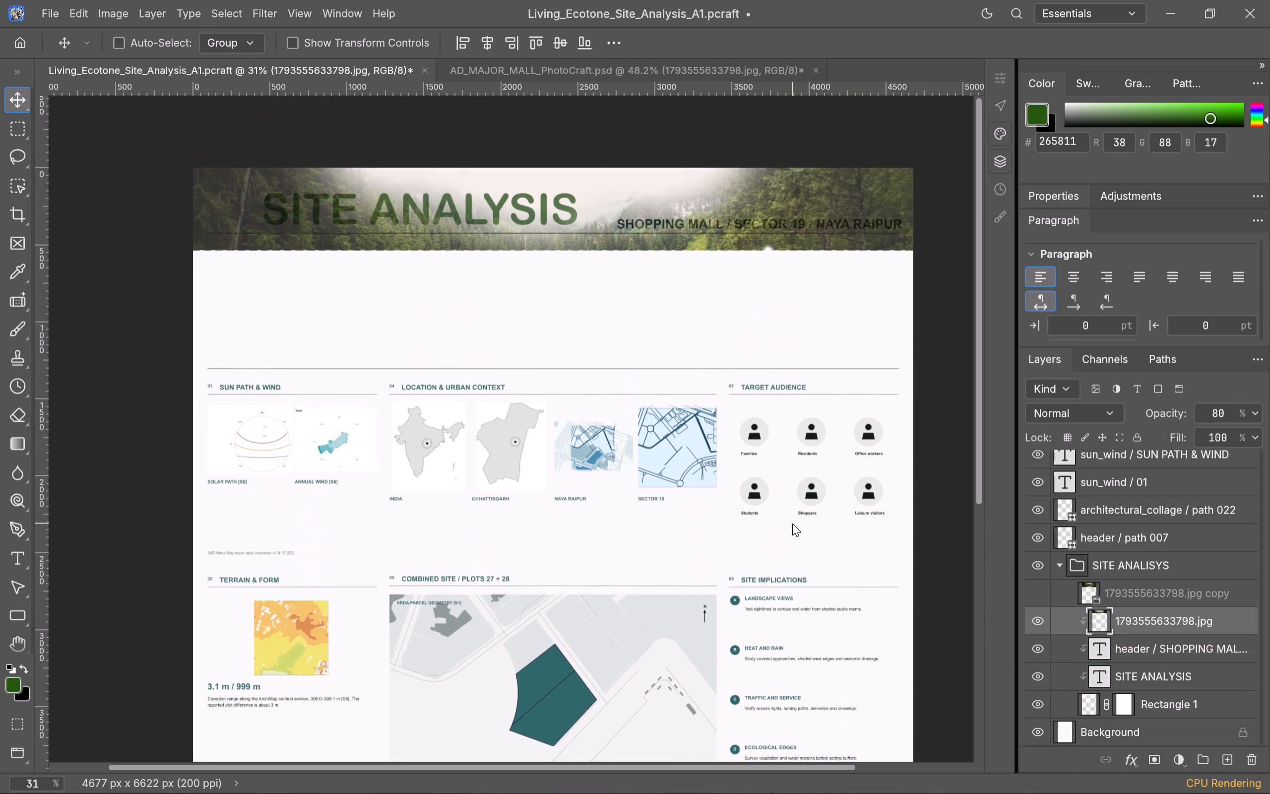
pyautogui.scroll(-3, 792, 524)
pyautogui.scroll(2, 792, 524)
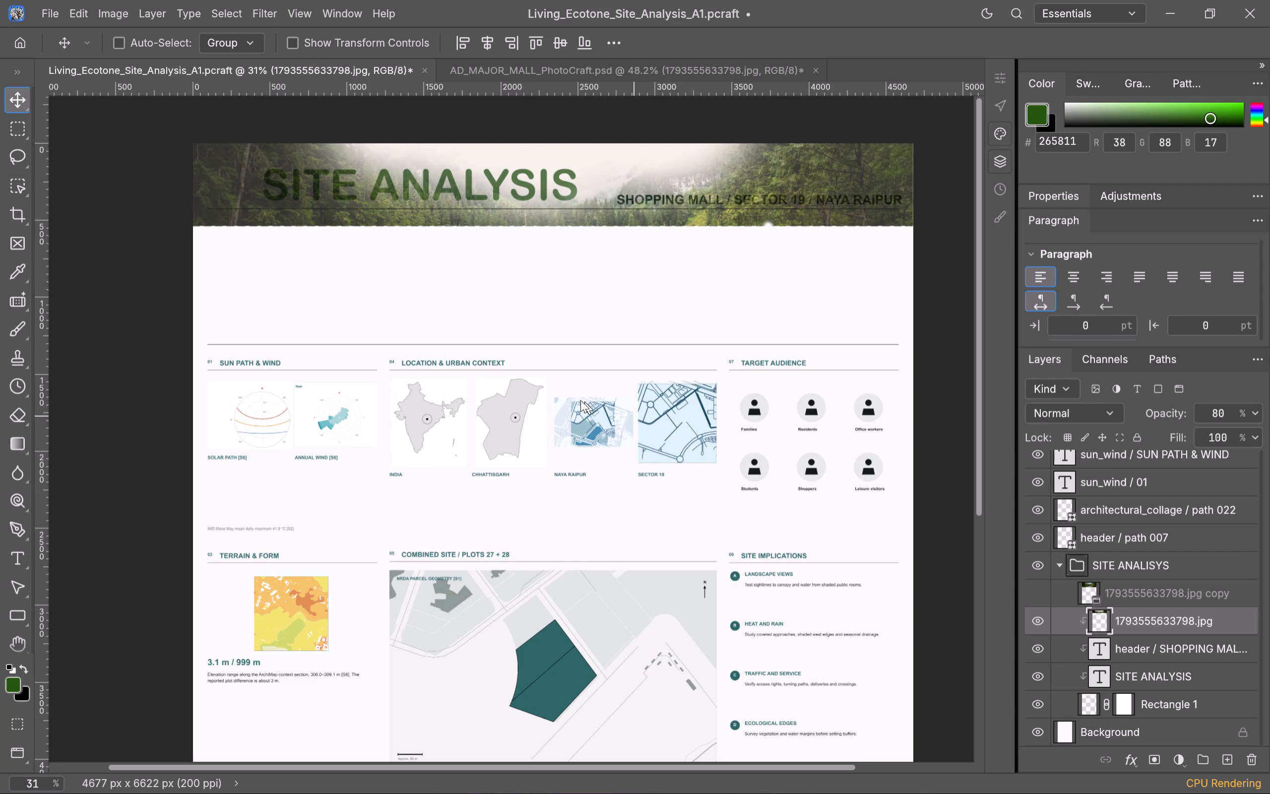
pyautogui.click(1147, 561)
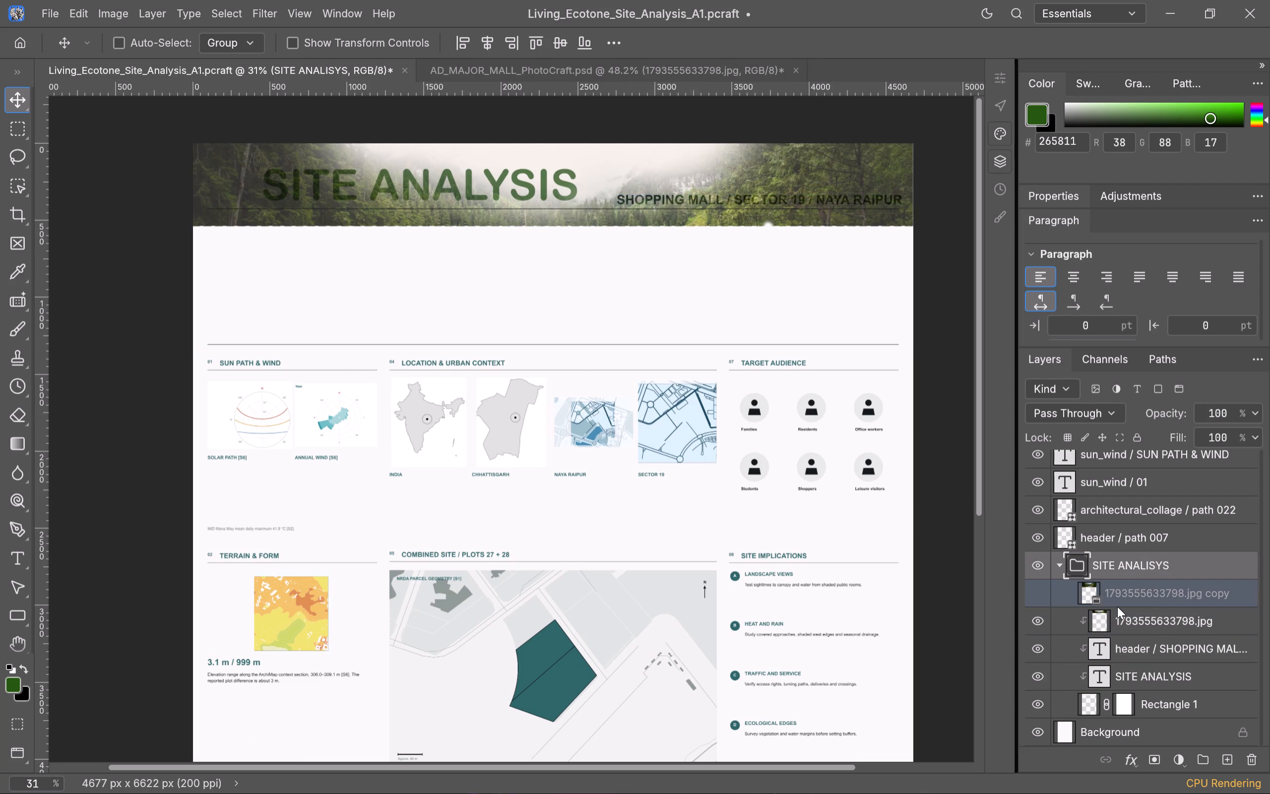
pyautogui.click(1148, 594)
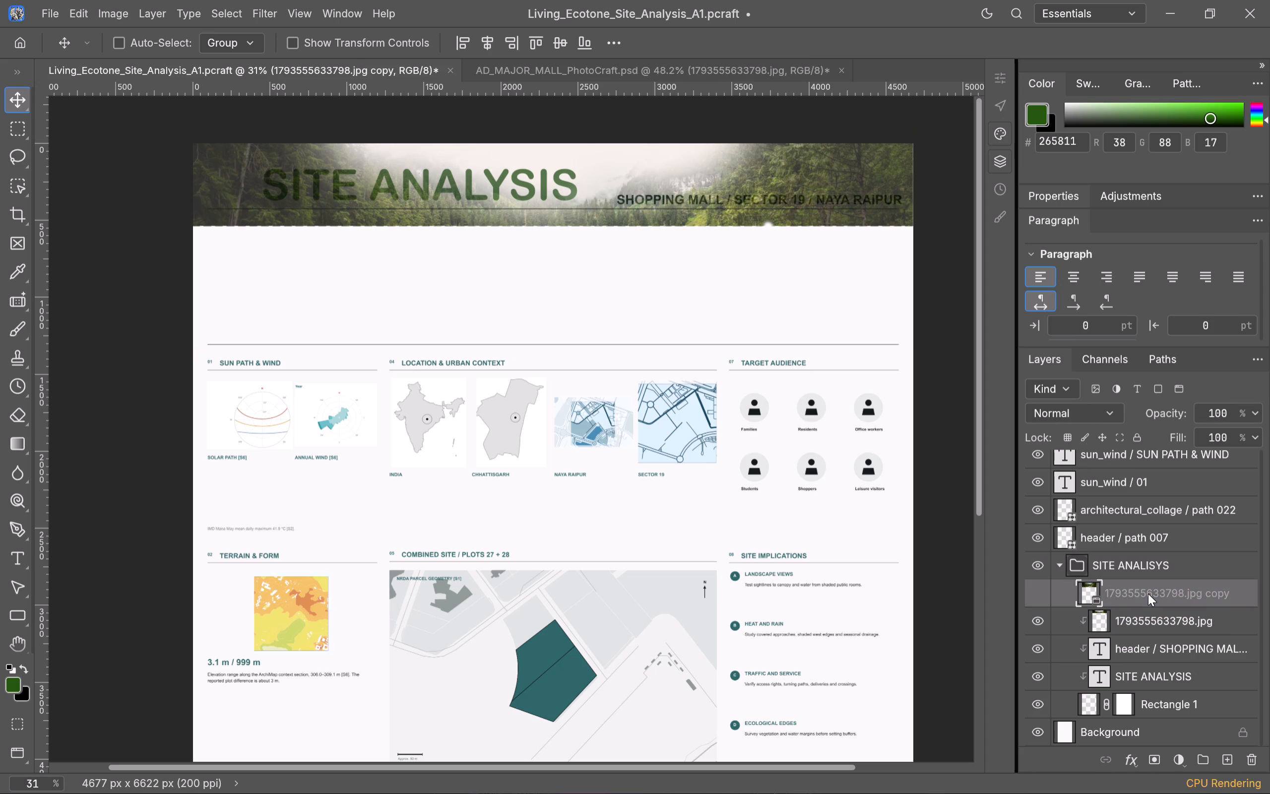
pyautogui.click(1141, 571)
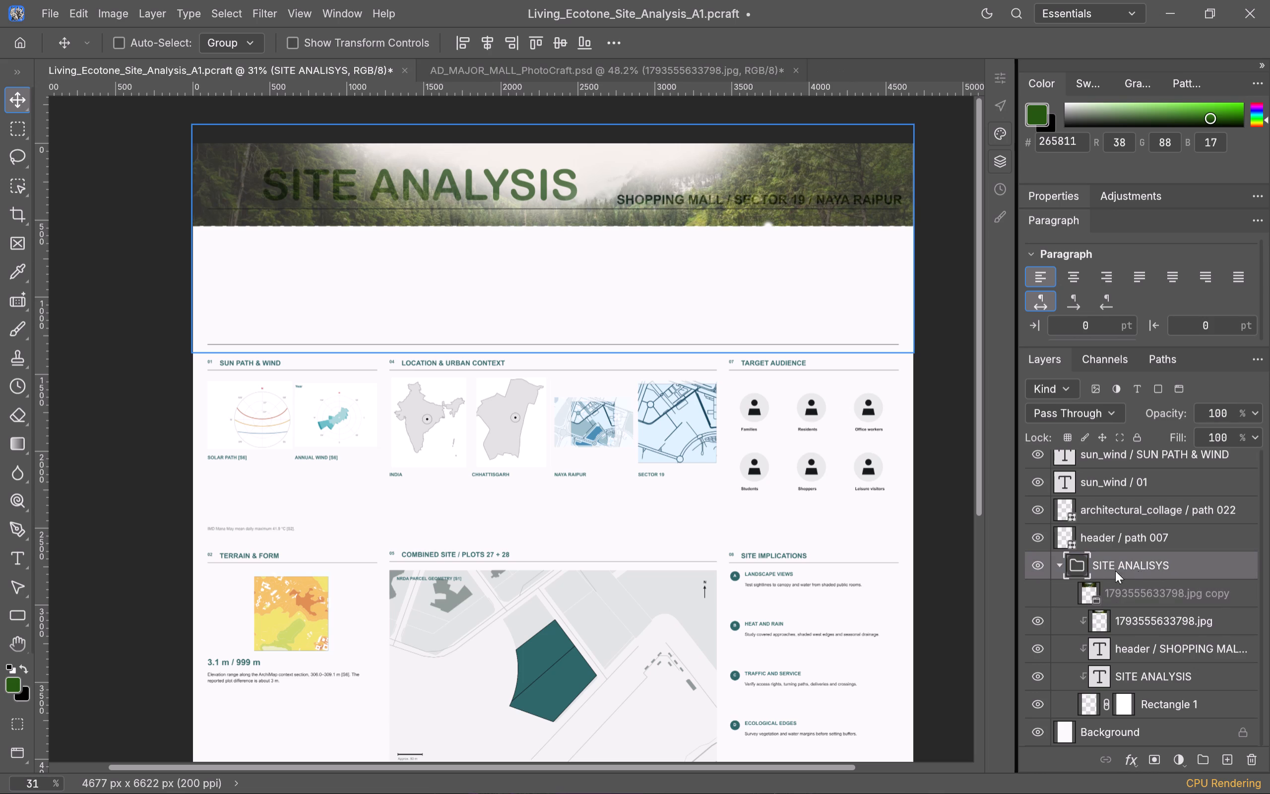
pyautogui.click(1032, 564)
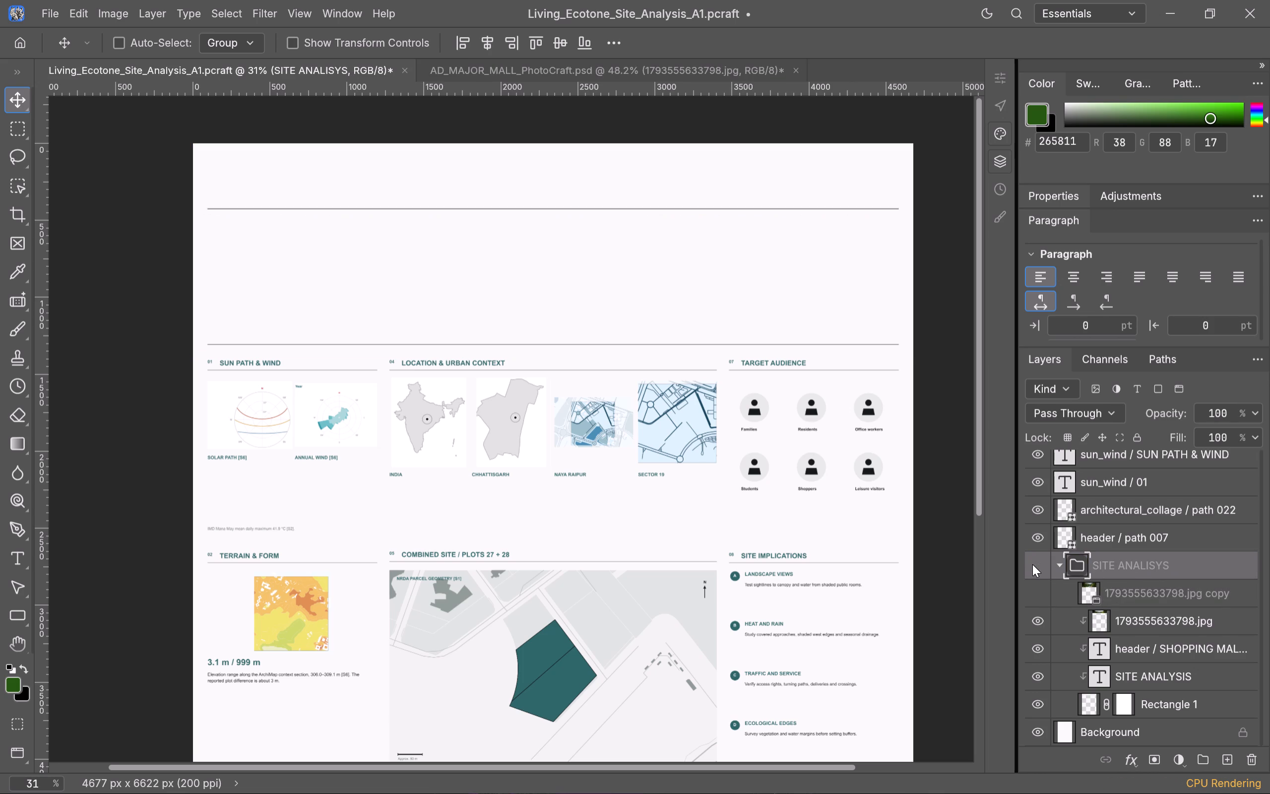
pyautogui.click(1032, 564)
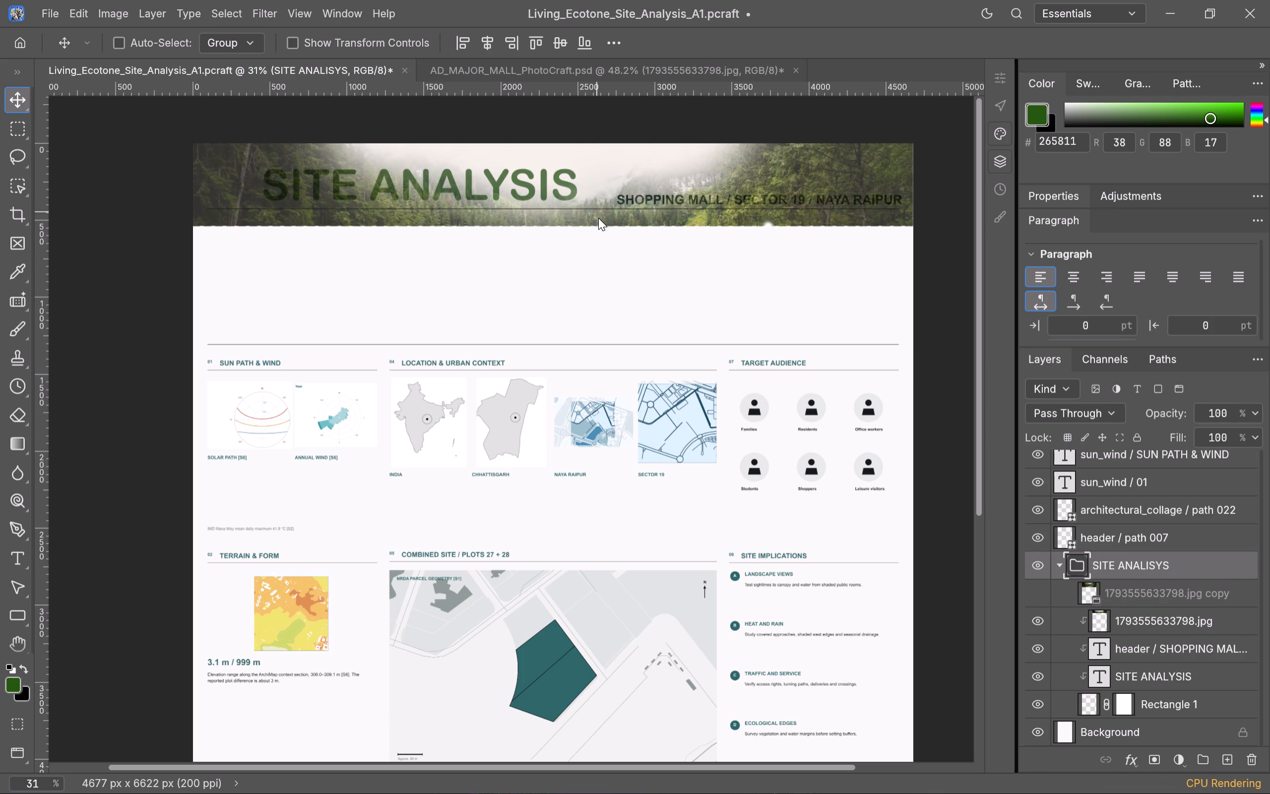
# With the SITE ANALISYS group temporarily hidden, move the header / path 007 line into it, directly above the header / SHOPPING MALL text layer.
pyautogui.click(117, 36)
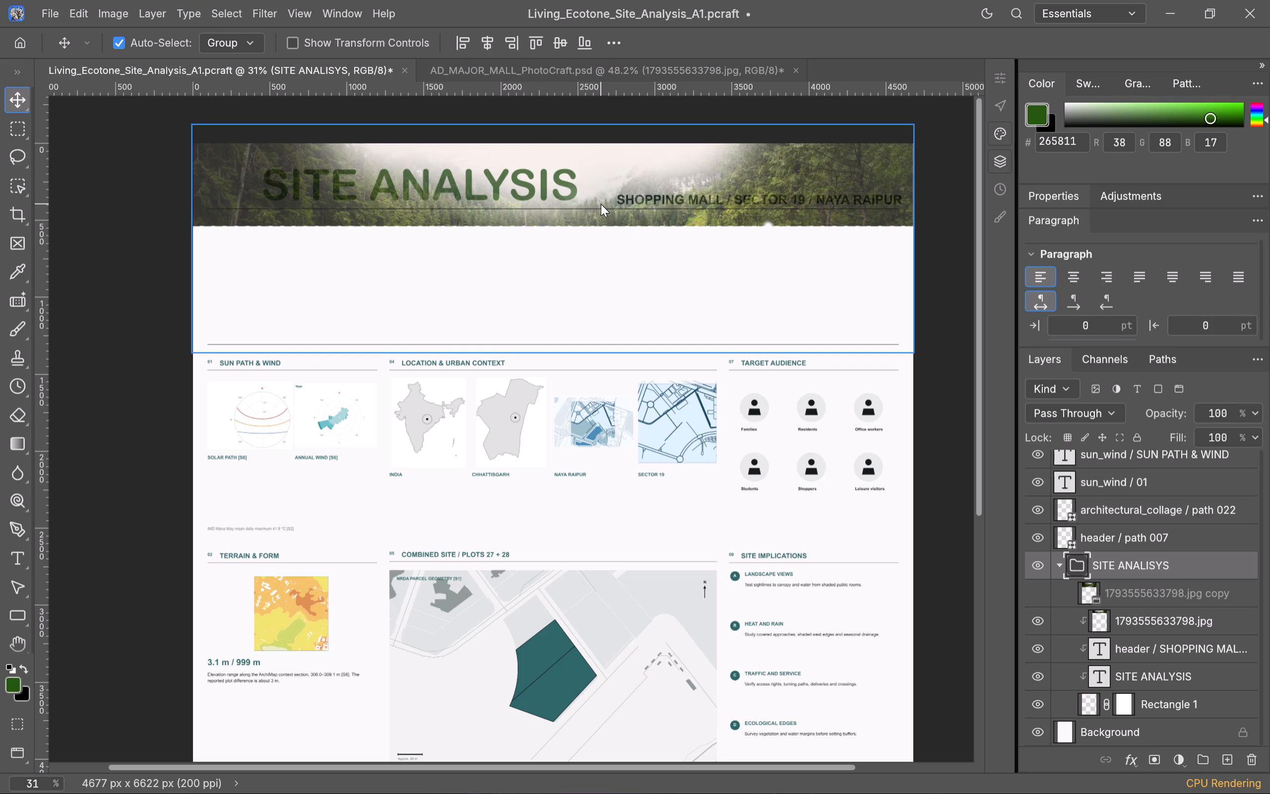
pyautogui.click(1038, 560)
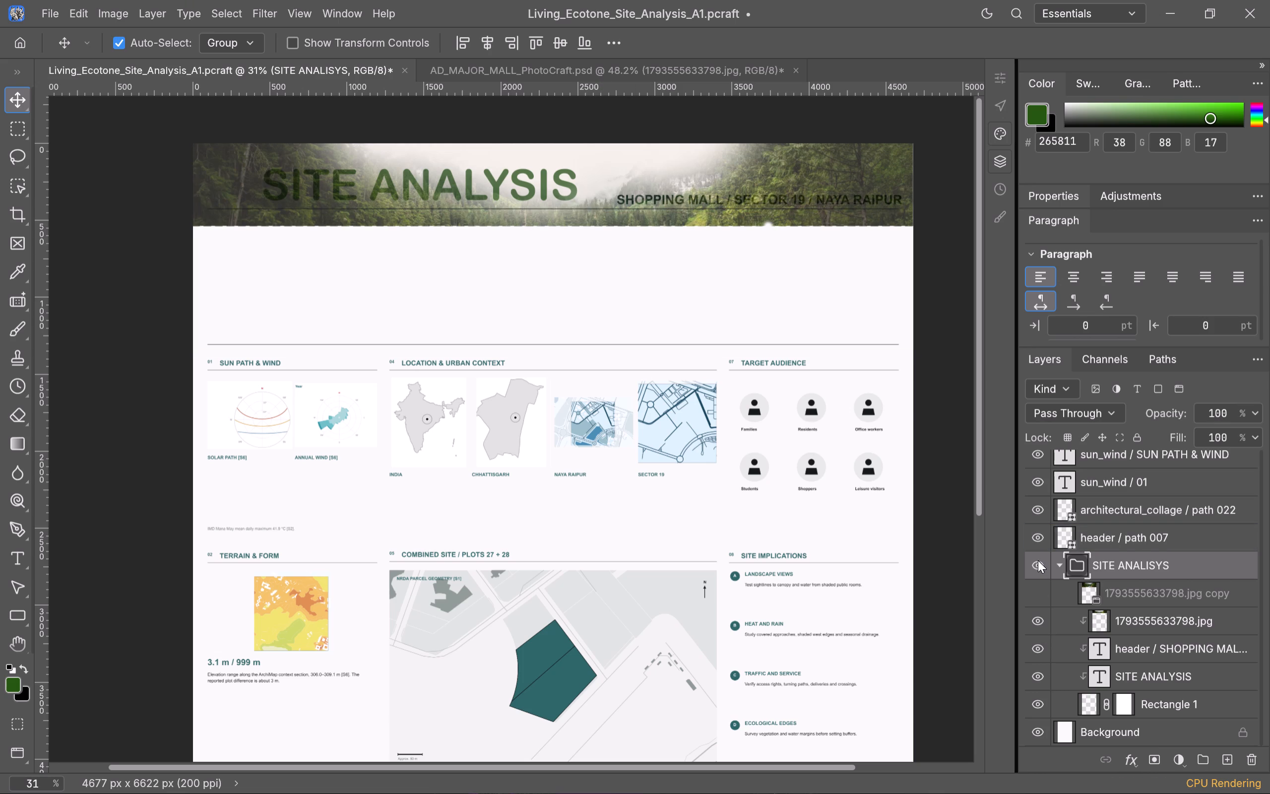
pyautogui.click(614, 208)
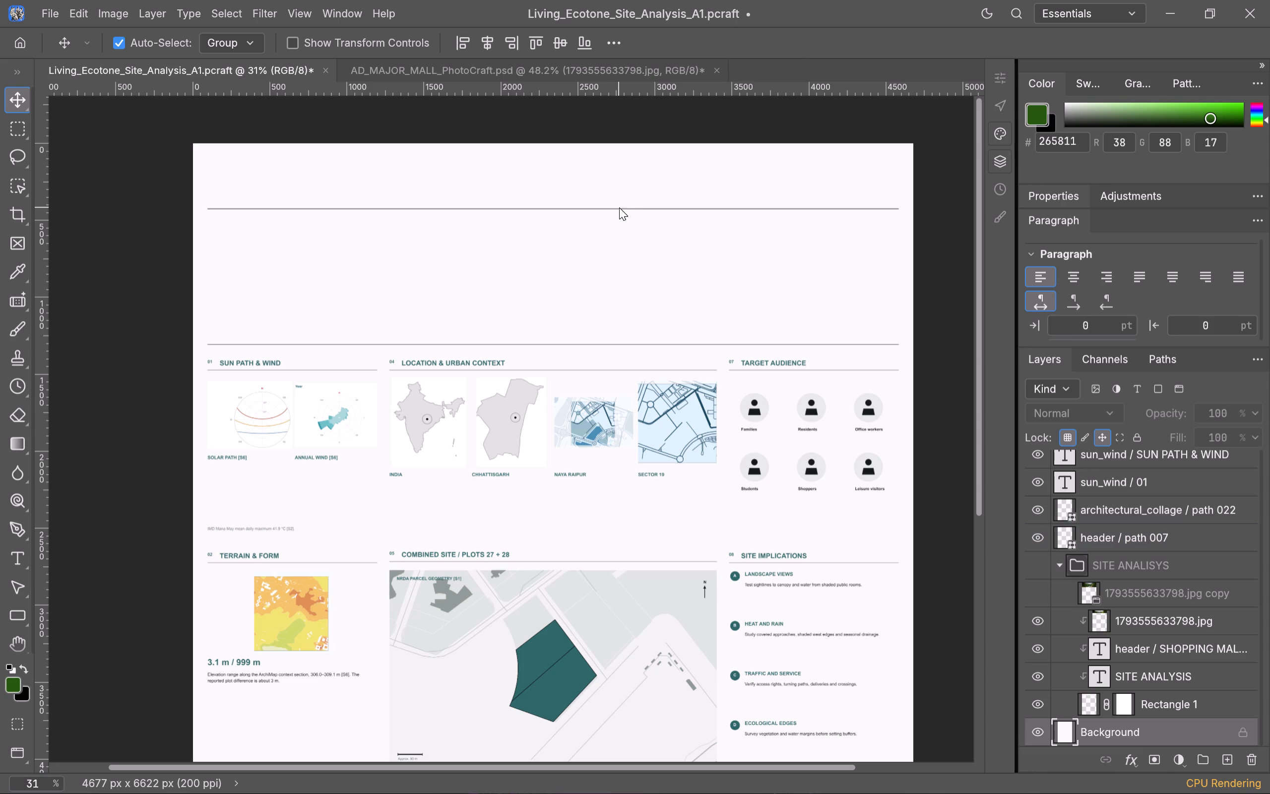
pyautogui.click(627, 209)
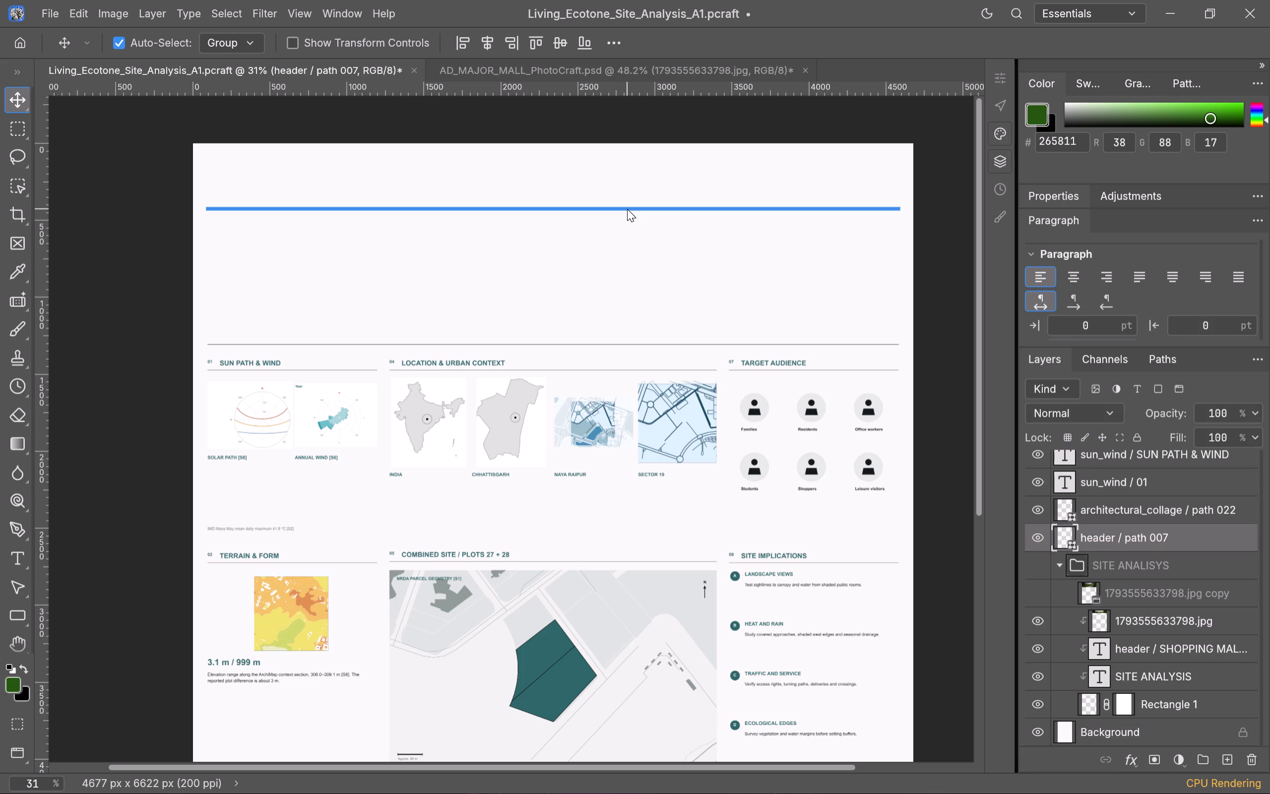
pyautogui.moveTo(1144, 537); pyautogui.dragTo(1152, 682)
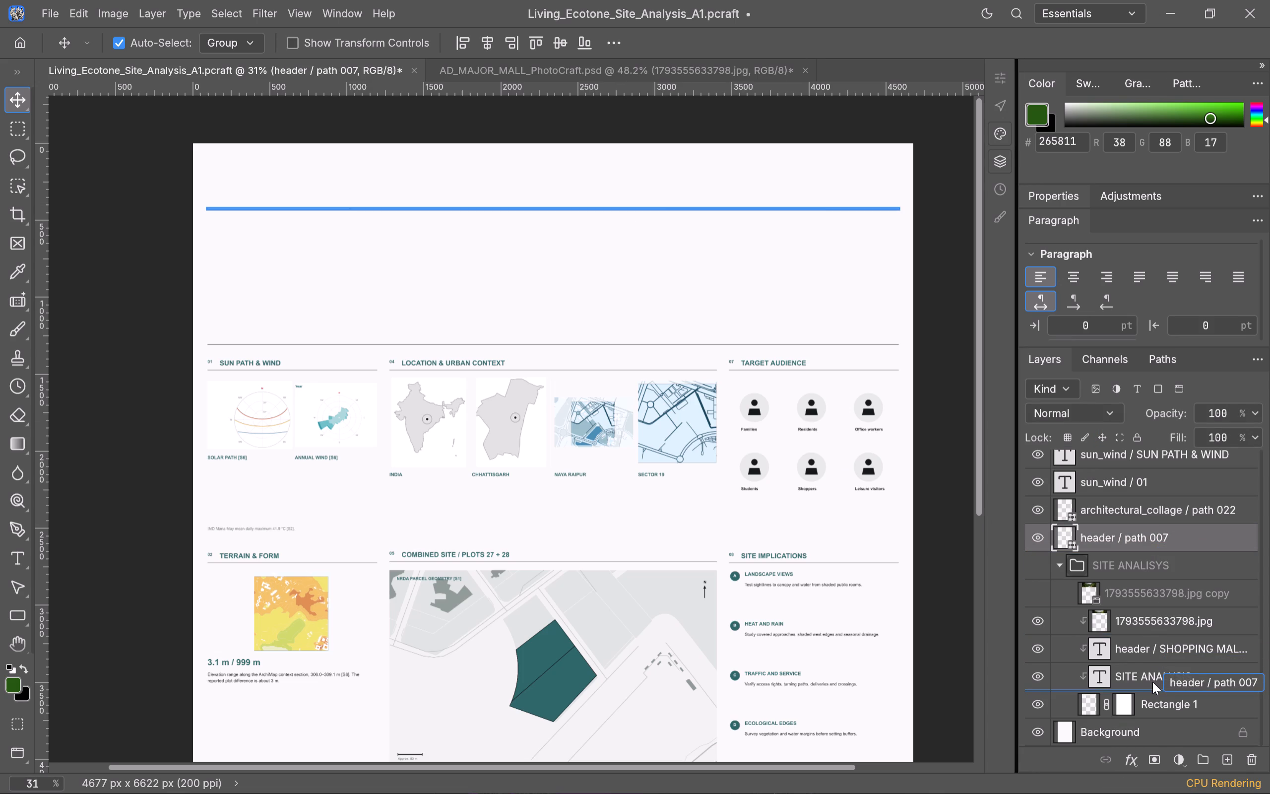
pyautogui.moveTo(1152, 682); pyautogui.dragTo(1150, 644)
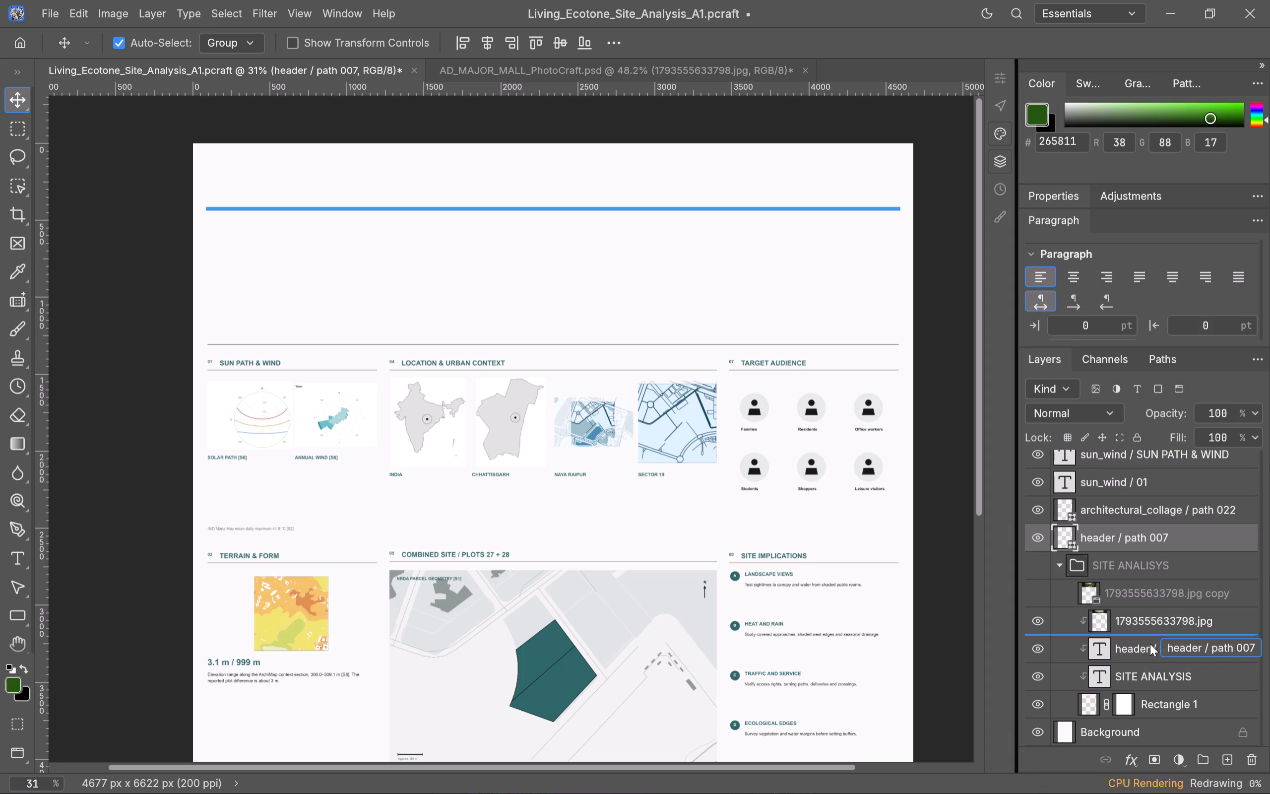
pyautogui.moveTo(1150, 644); pyautogui.dragTo(1150, 641)
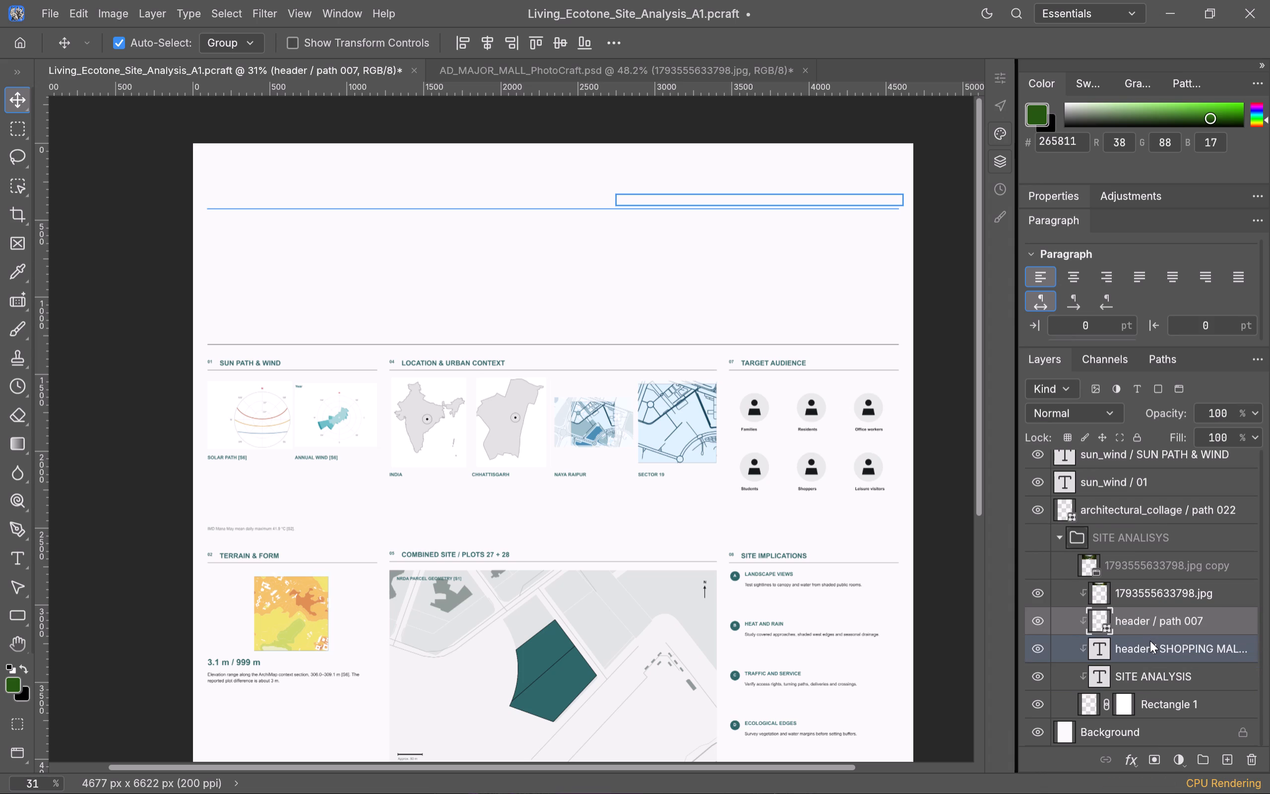
pyautogui.click(935, 431)
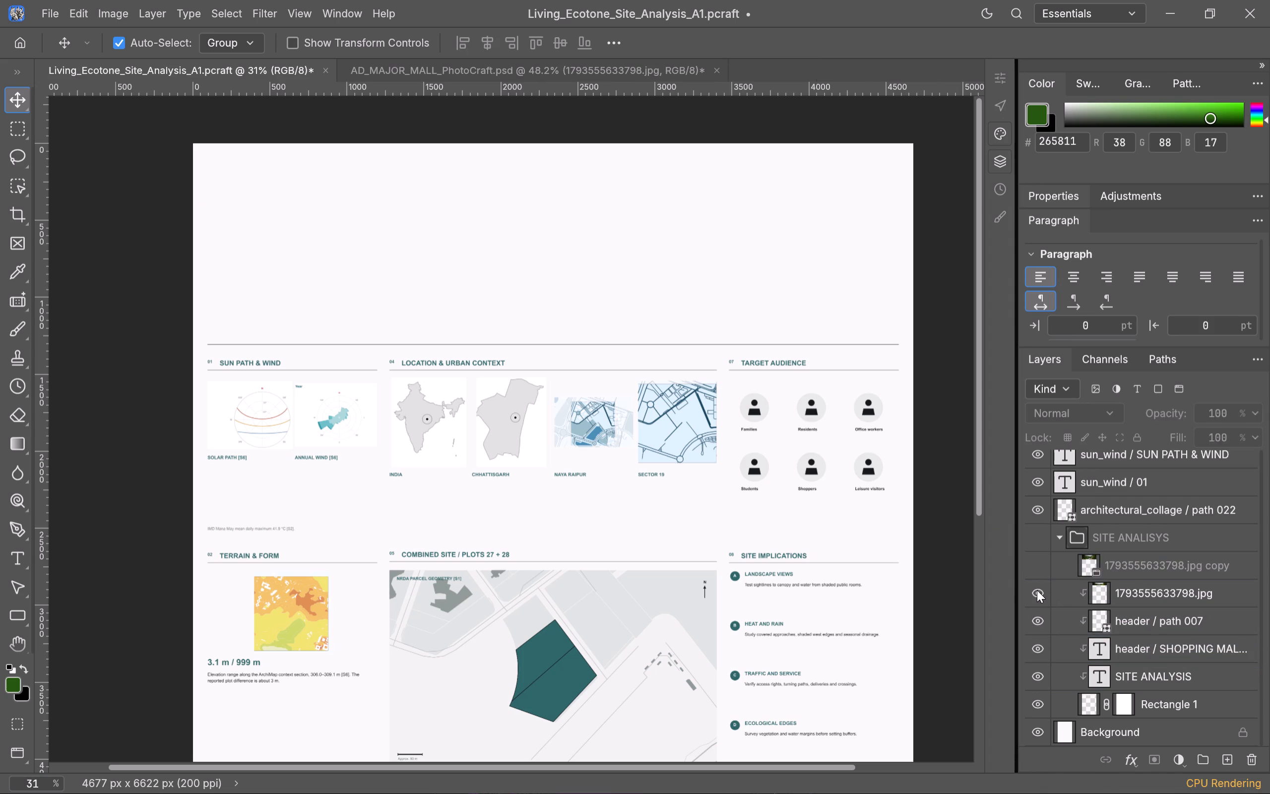
pyautogui.click(1038, 540)
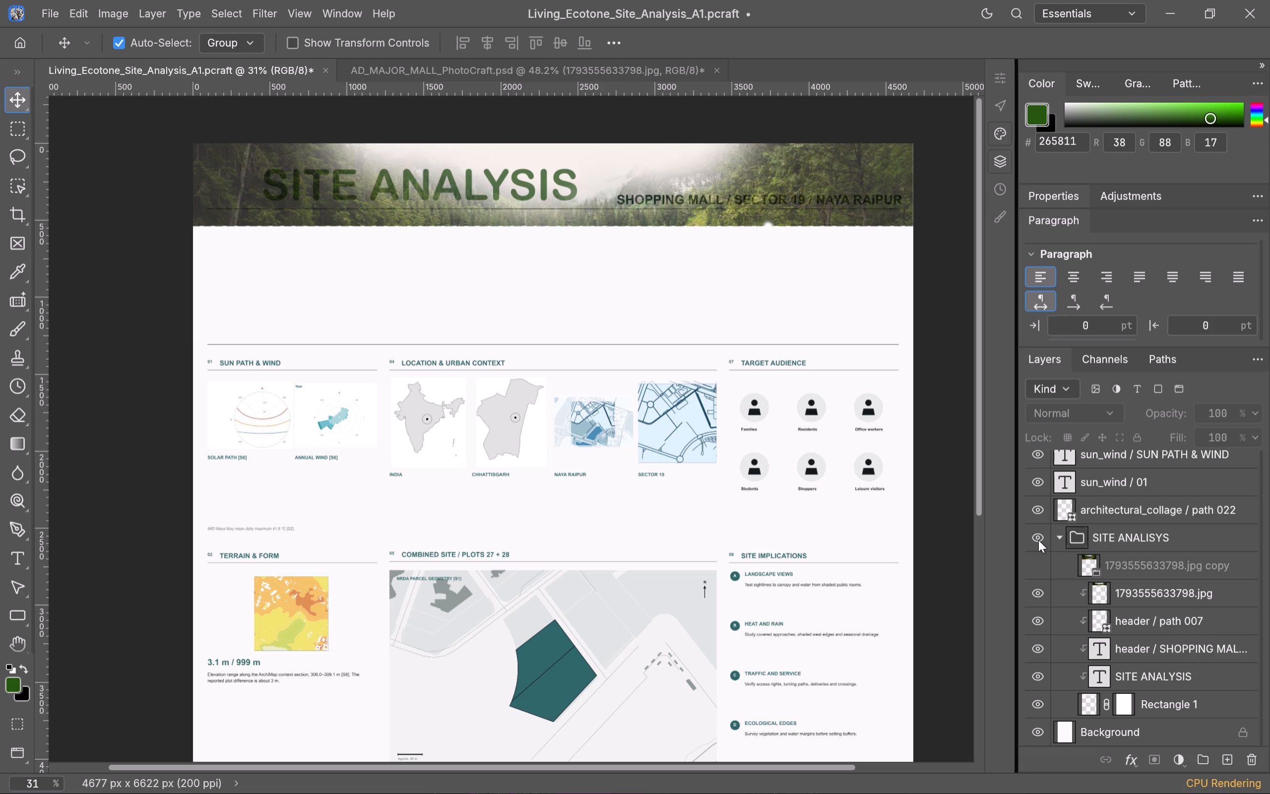
pyautogui.click(1038, 540)
pyautogui.click(1038, 540)
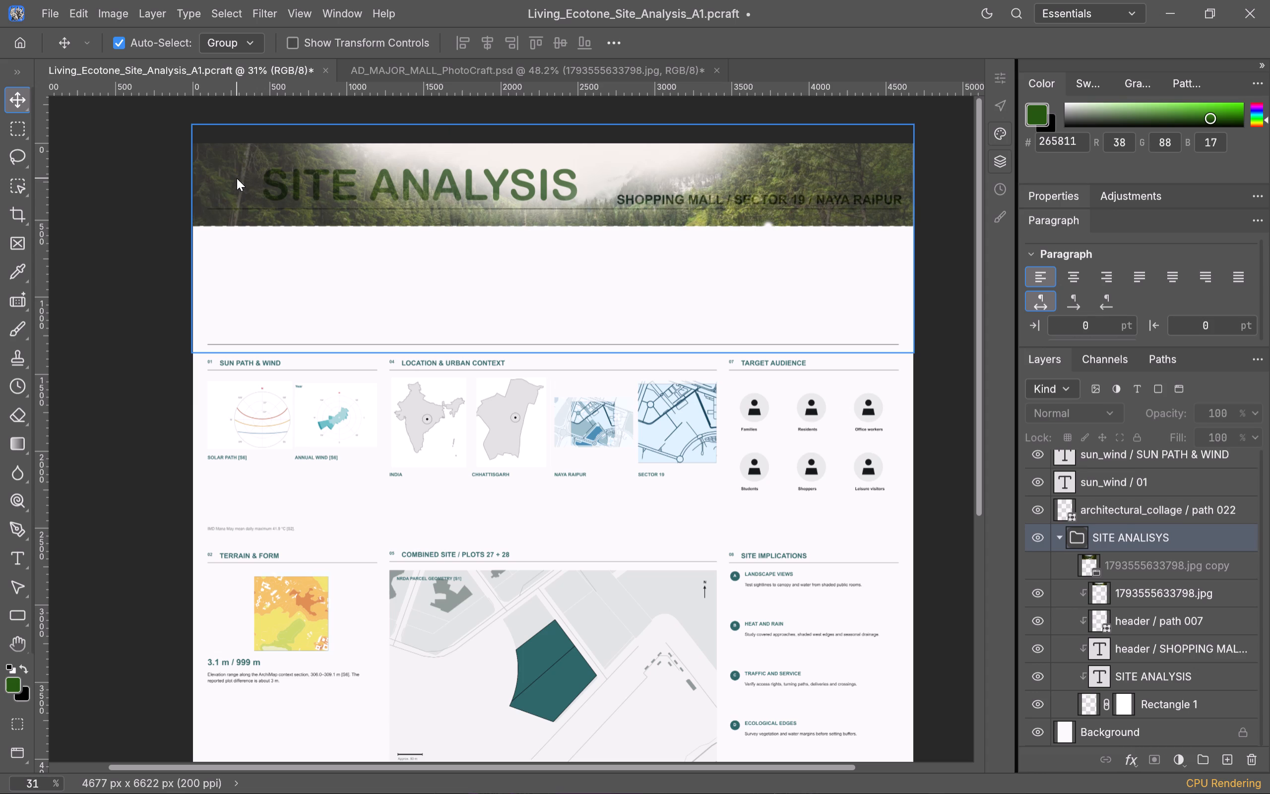
# Turn off Auto-Select for the Move tool.
pyautogui.click(120, 41)
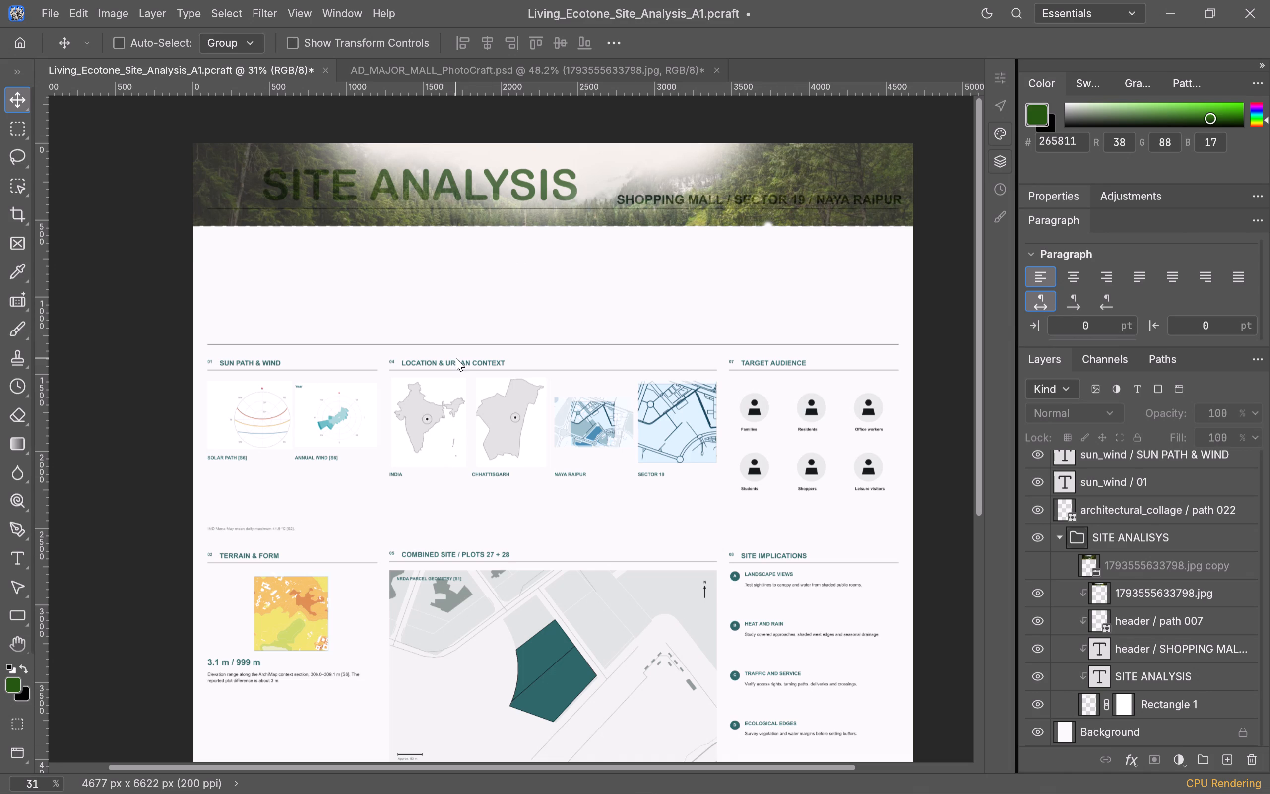
pyautogui.scroll(2, 456, 358)
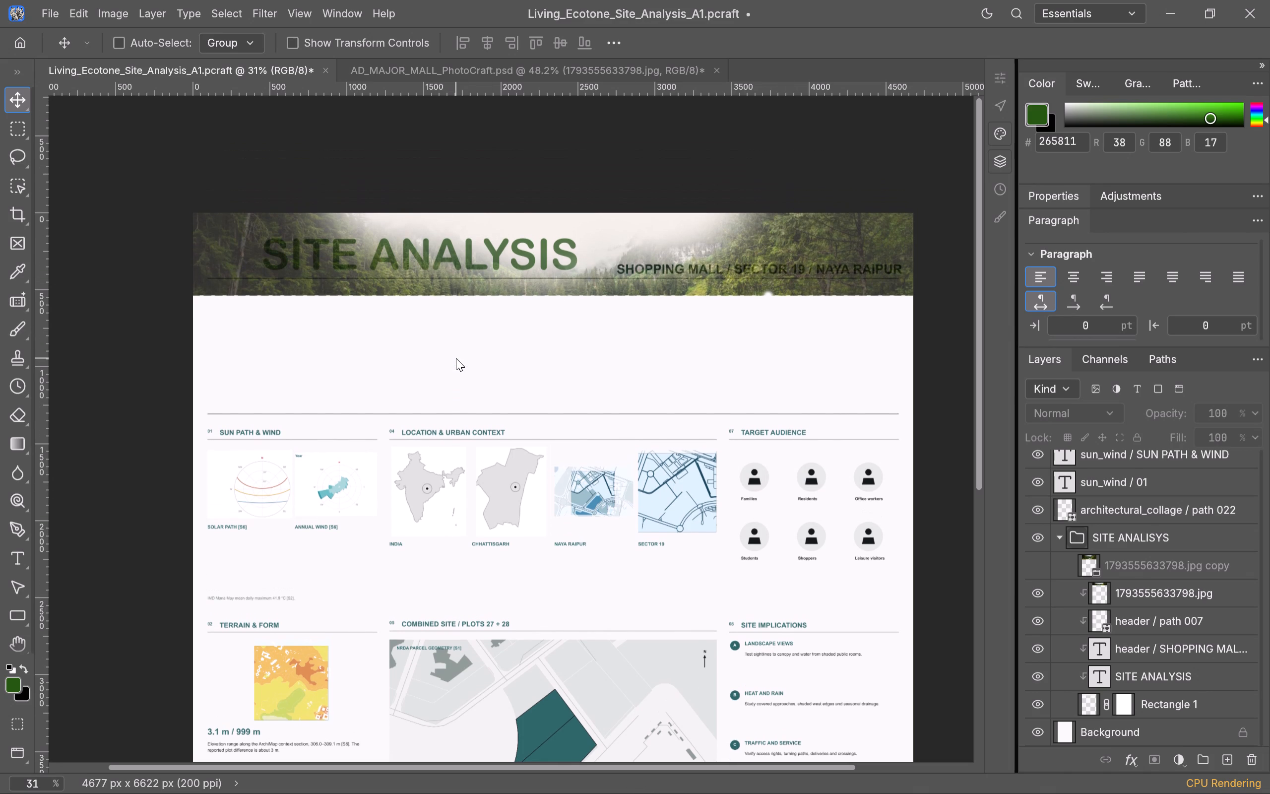
pyautogui.scroll(-1, 456, 358)
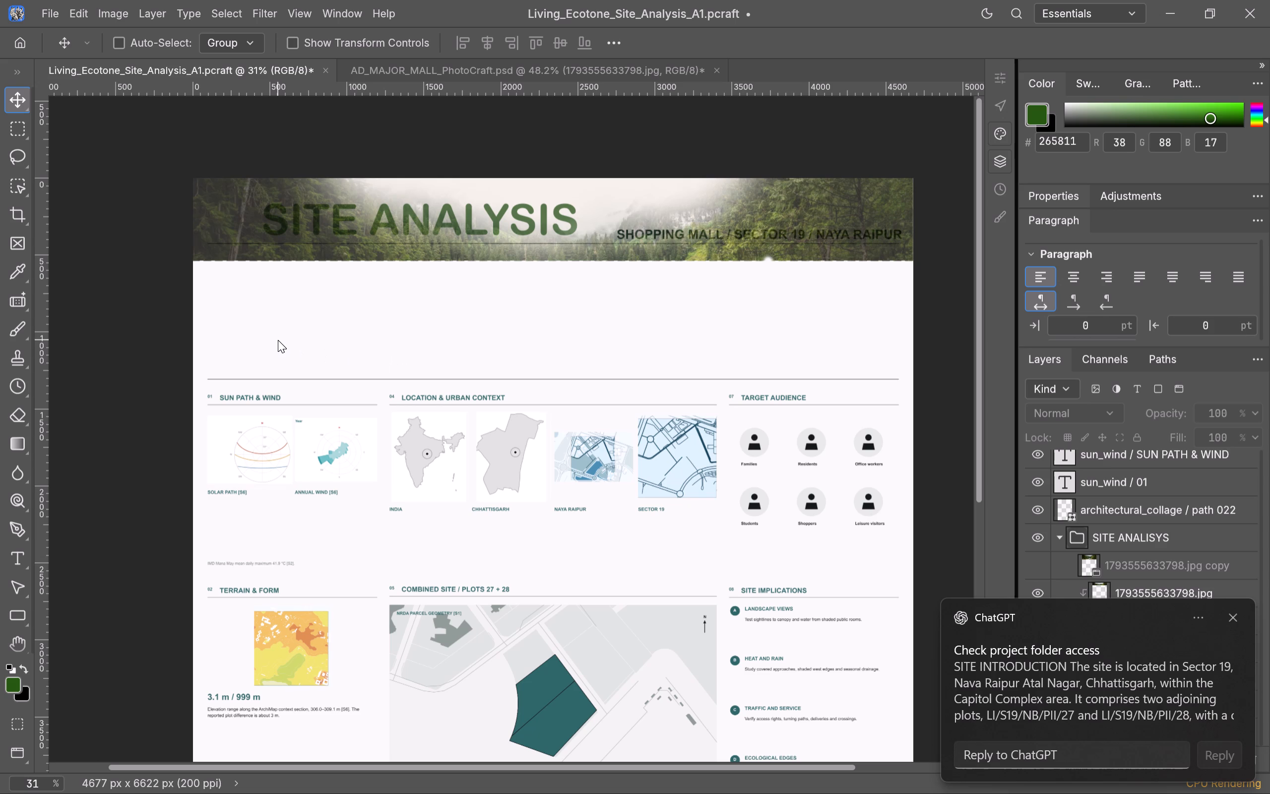
pyautogui.press('t')
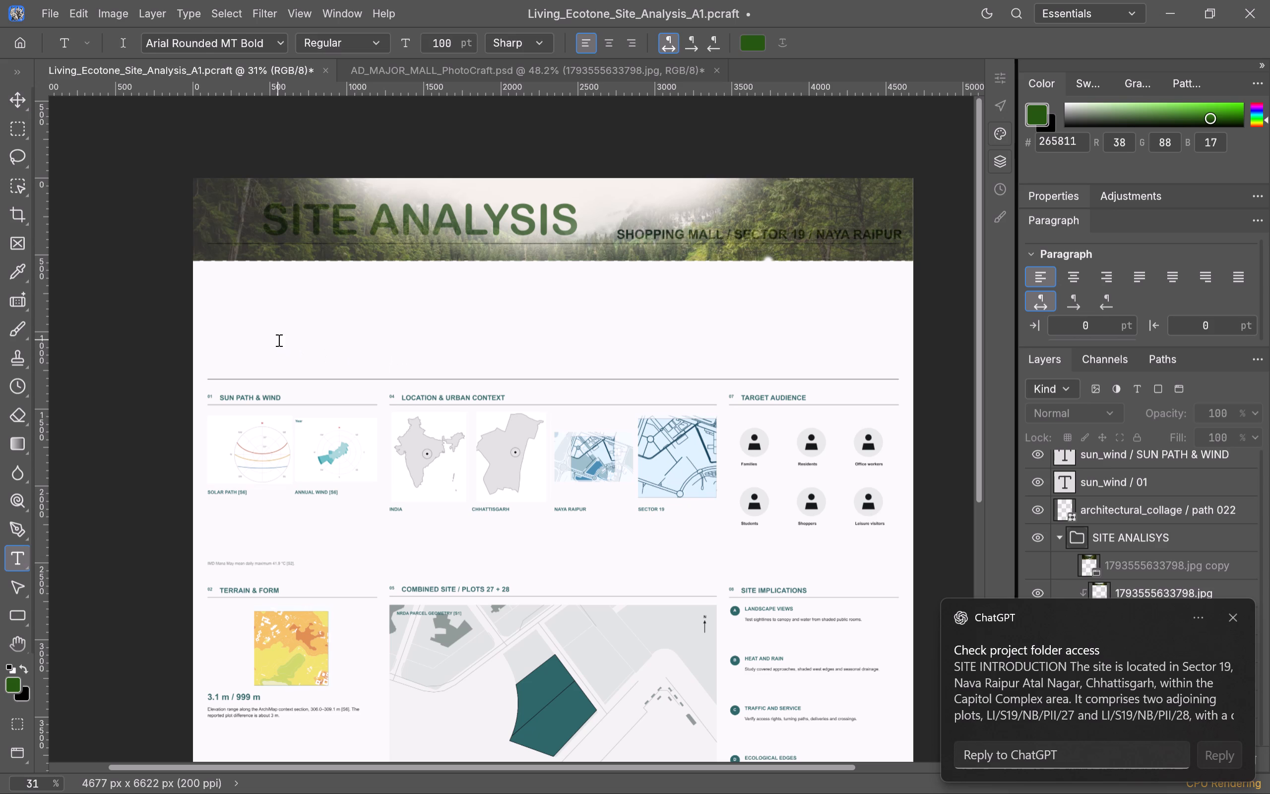
pyautogui.click(276, 322)
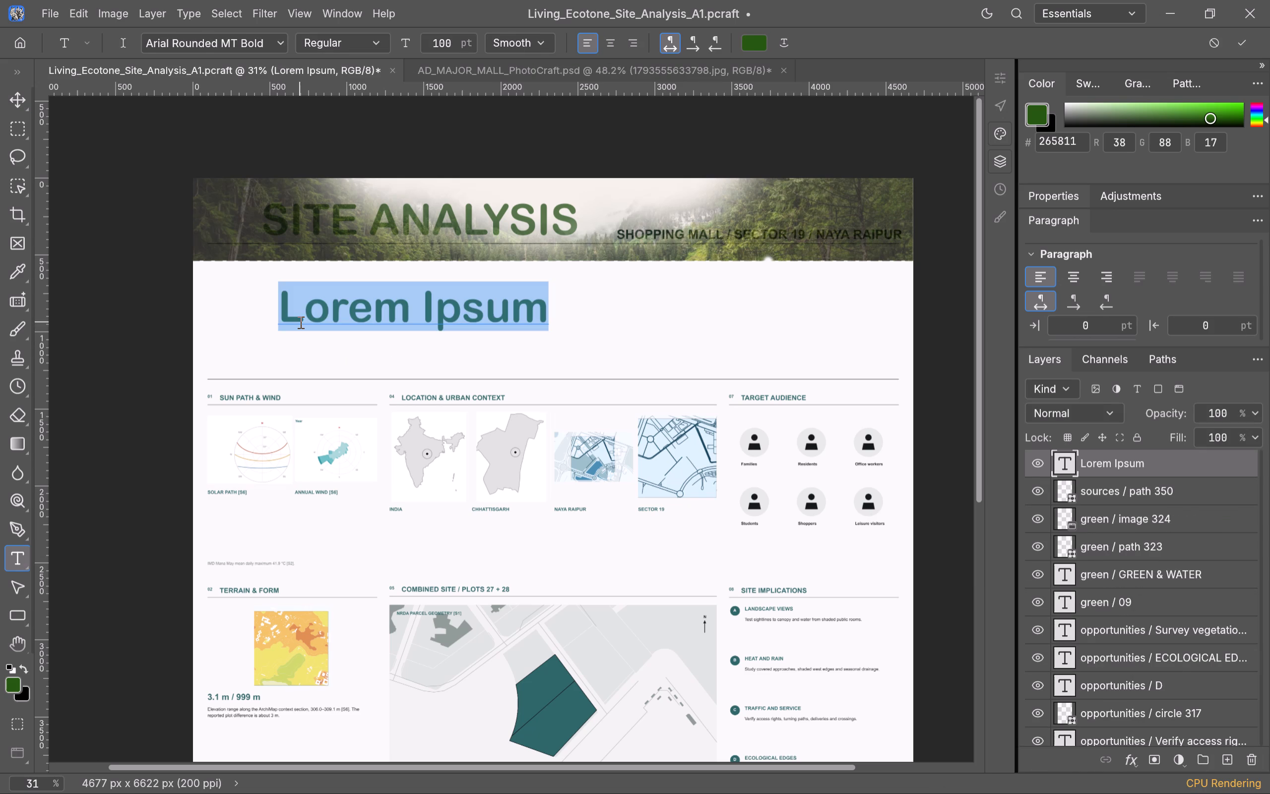
pyautogui.write('INTRODUCTO')
pyautogui.press('BackSpace')
pyautogui.write('ION')
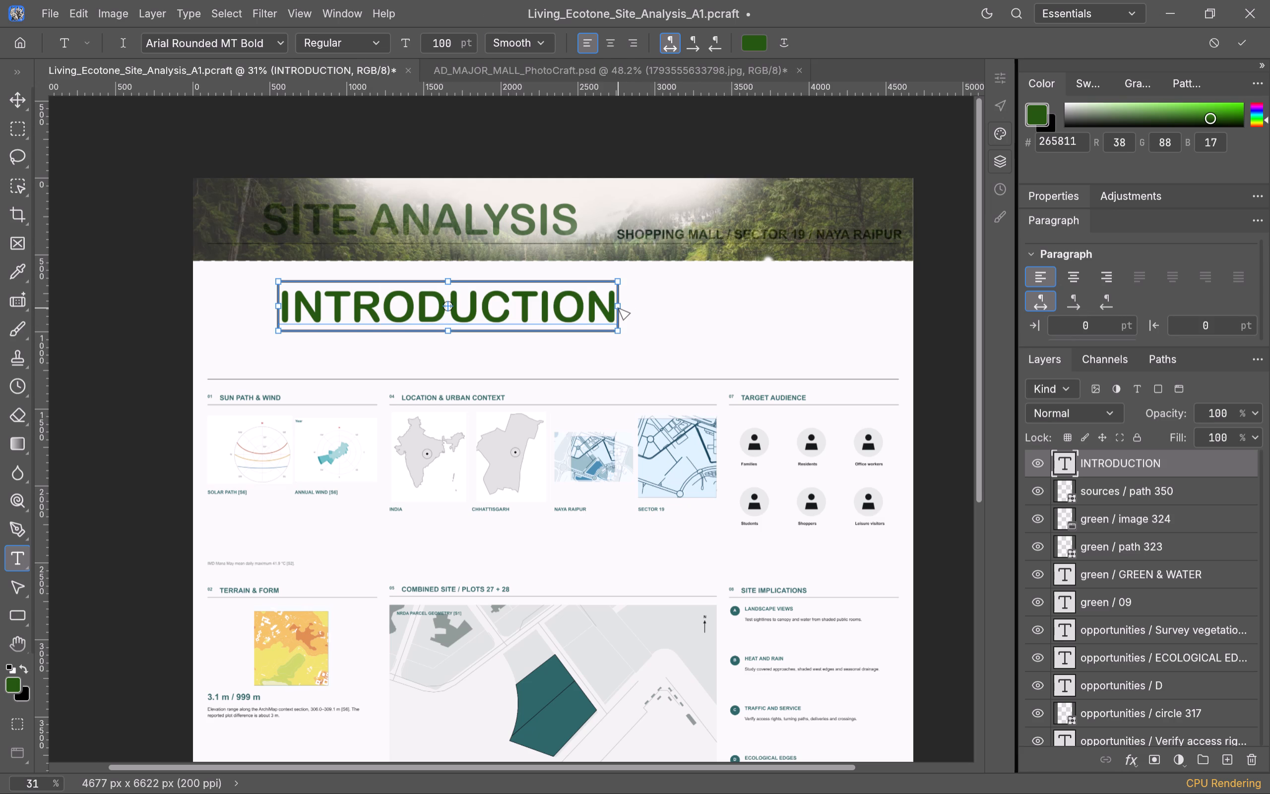
# Set the font size of the whole INTRODUCTION heading to 30 pt.
pyautogui.hotkey('ctrl', 'a')
pyautogui.click(449, 41)
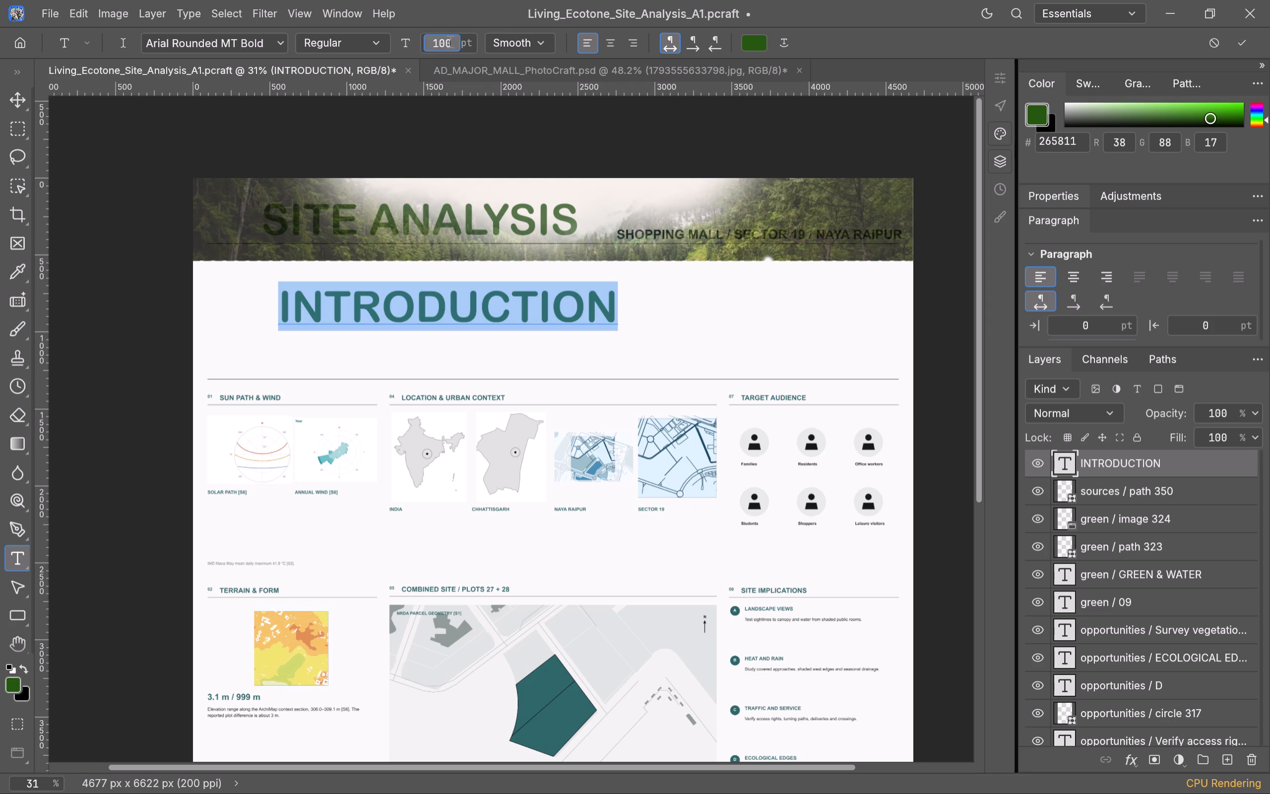
pyautogui.scroll(-12, 451, 47)
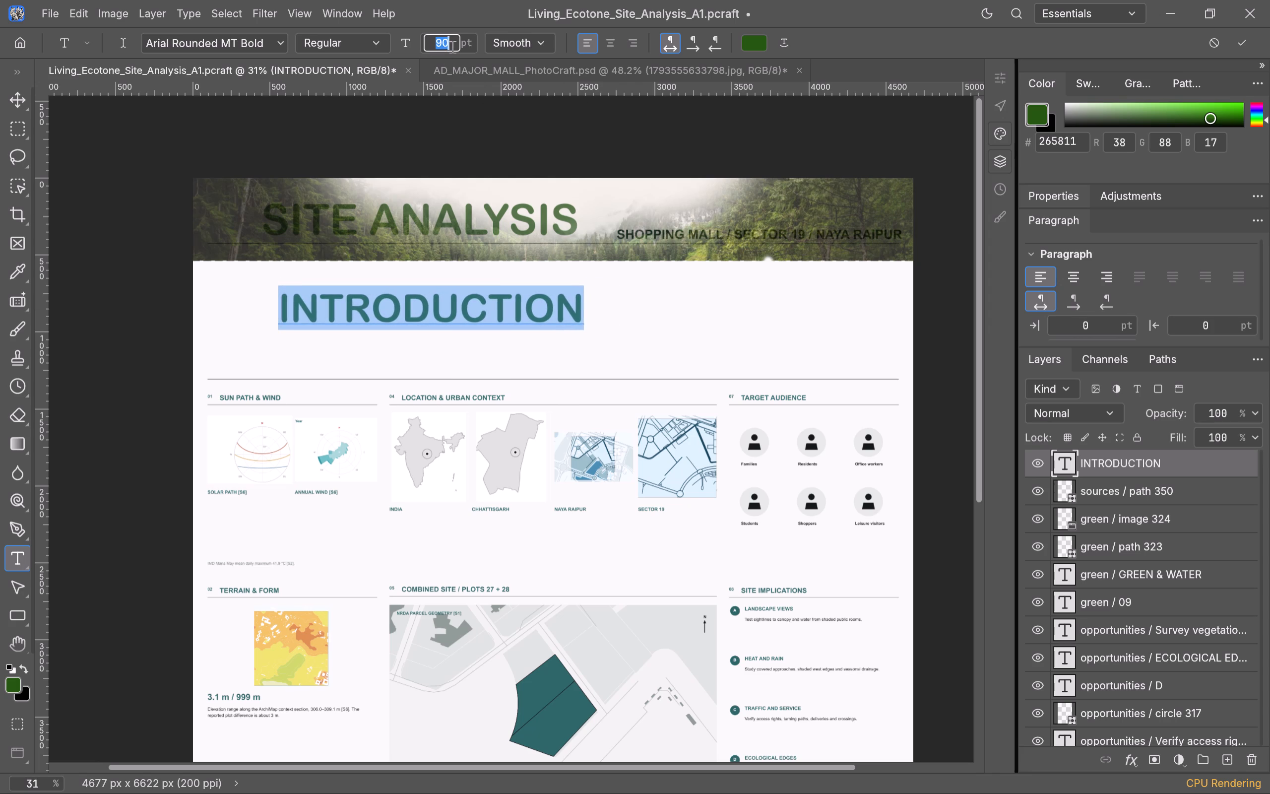
pyautogui.scroll(-20, 451, 47)
pyautogui.scroll(-6, 451, 47)
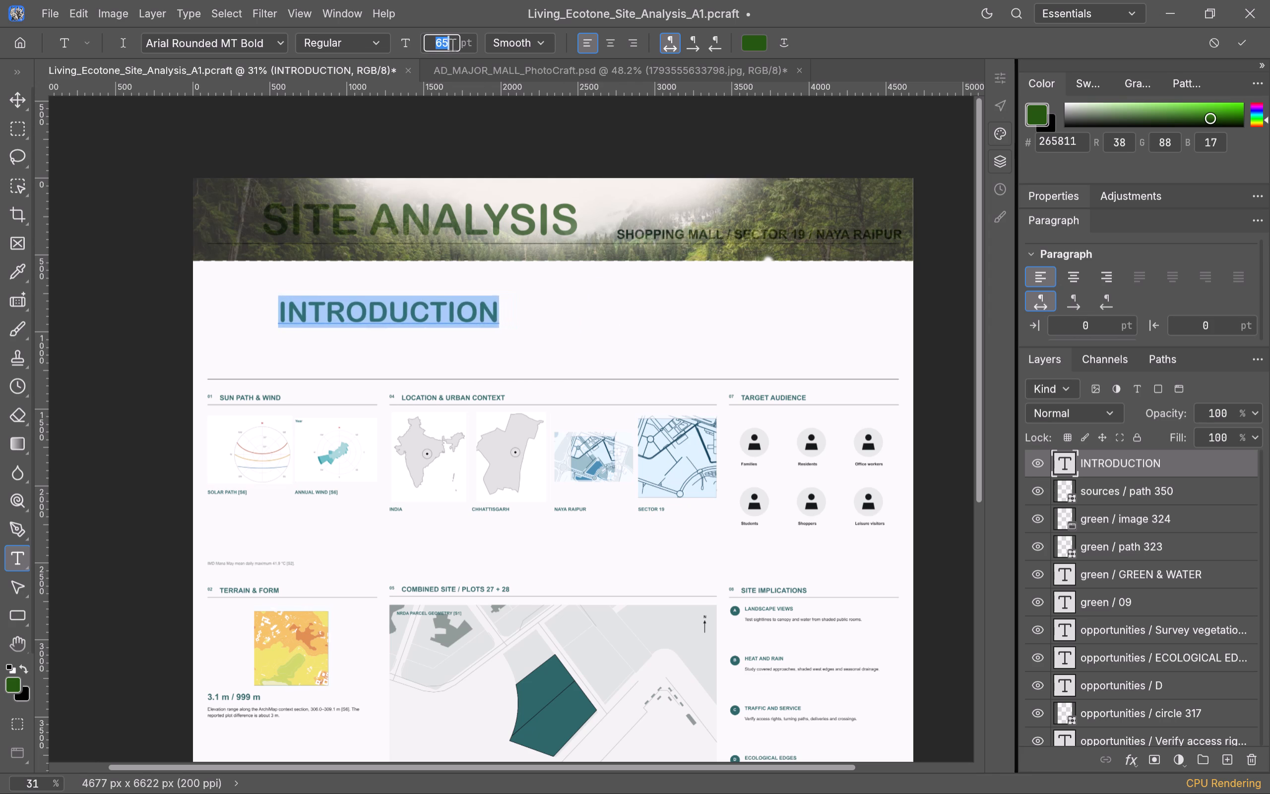
pyautogui.scroll(-20, 451, 44)
pyautogui.scroll(-6, 451, 44)
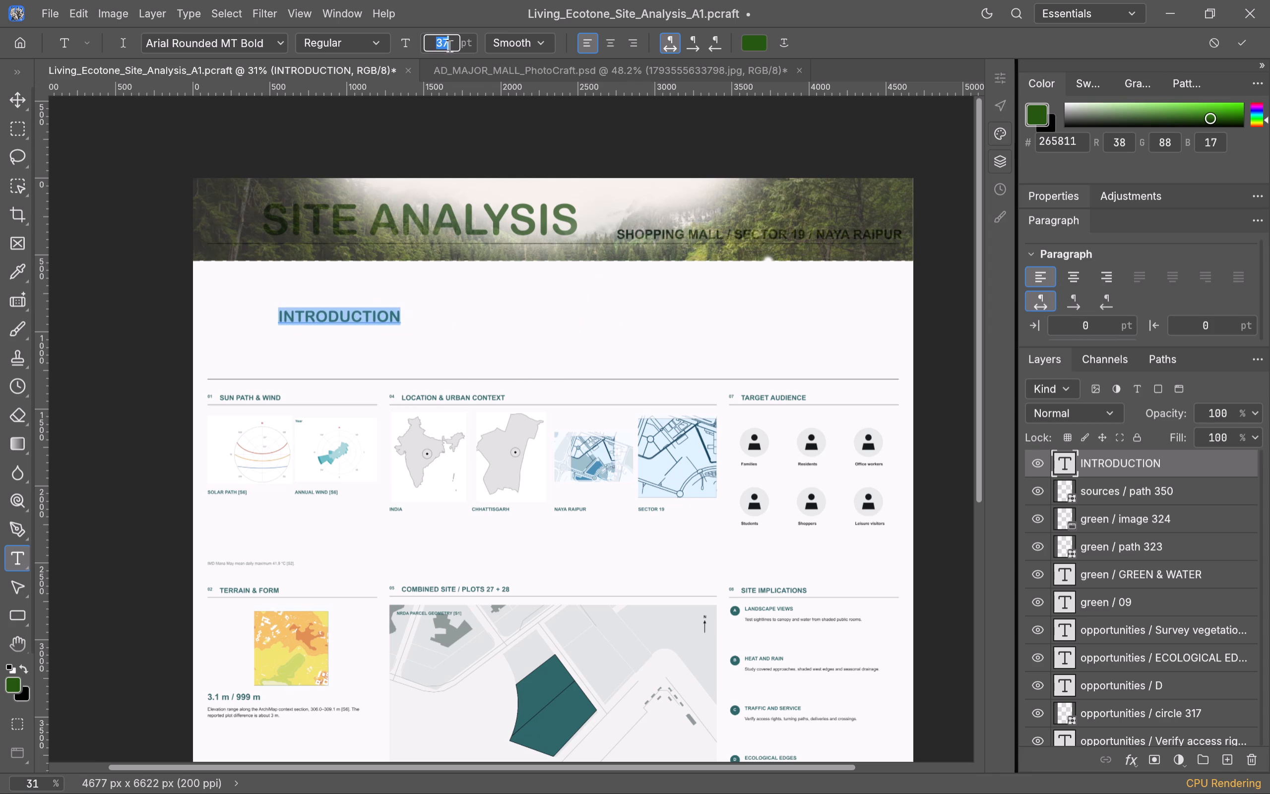
pyautogui.scroll(-9, 448, 46)
pyautogui.scroll(1, 448, 45)
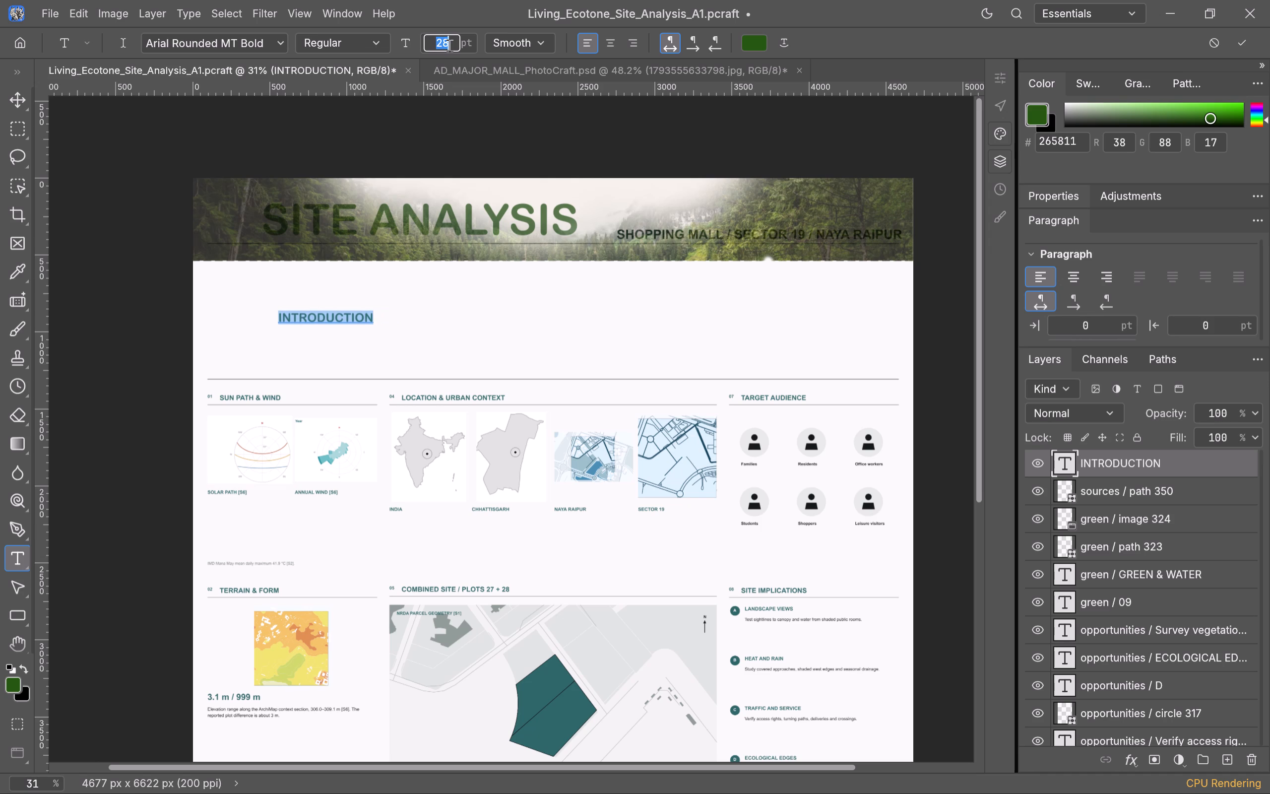
pyautogui.scroll(2, 448, 45)
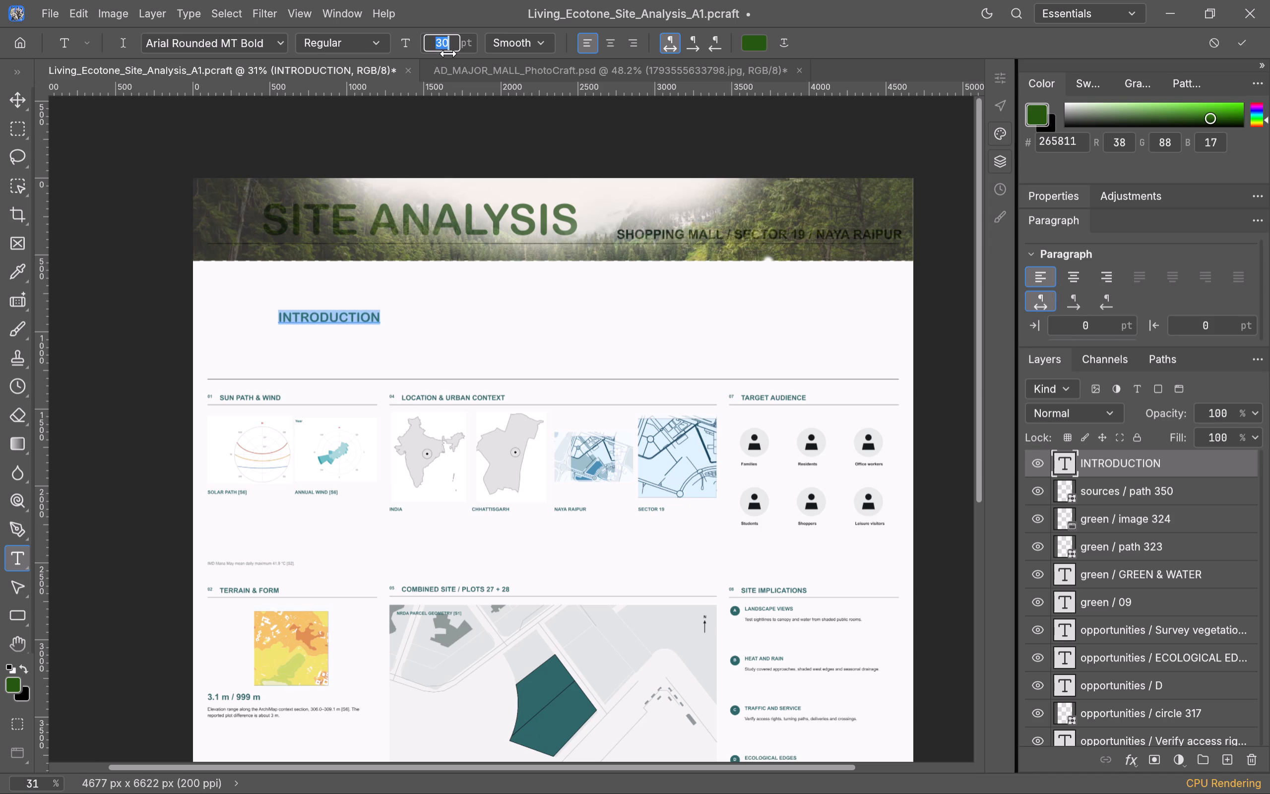
pyautogui.click(439, 144)
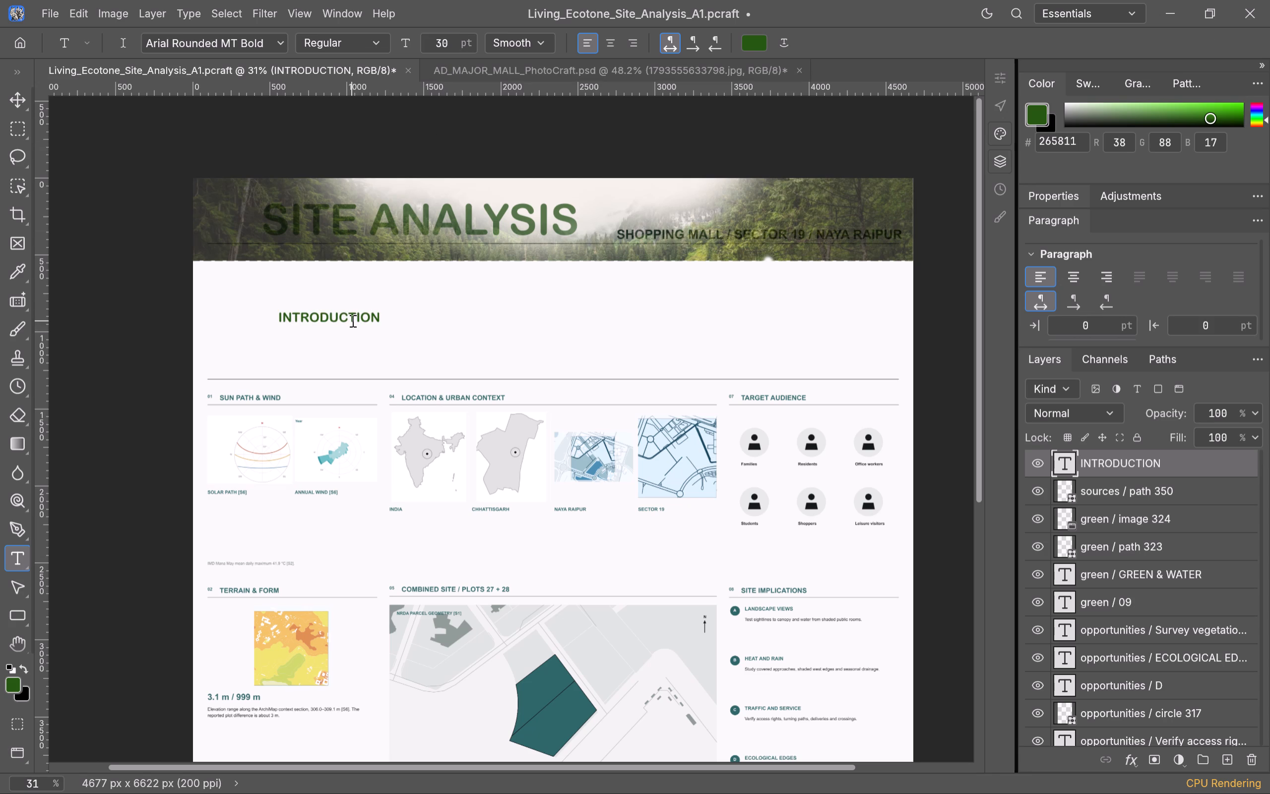
# Move the INTRODUCTION heading to the sheet's left margin, just beneath the forest header.
pyautogui.click(353, 318)
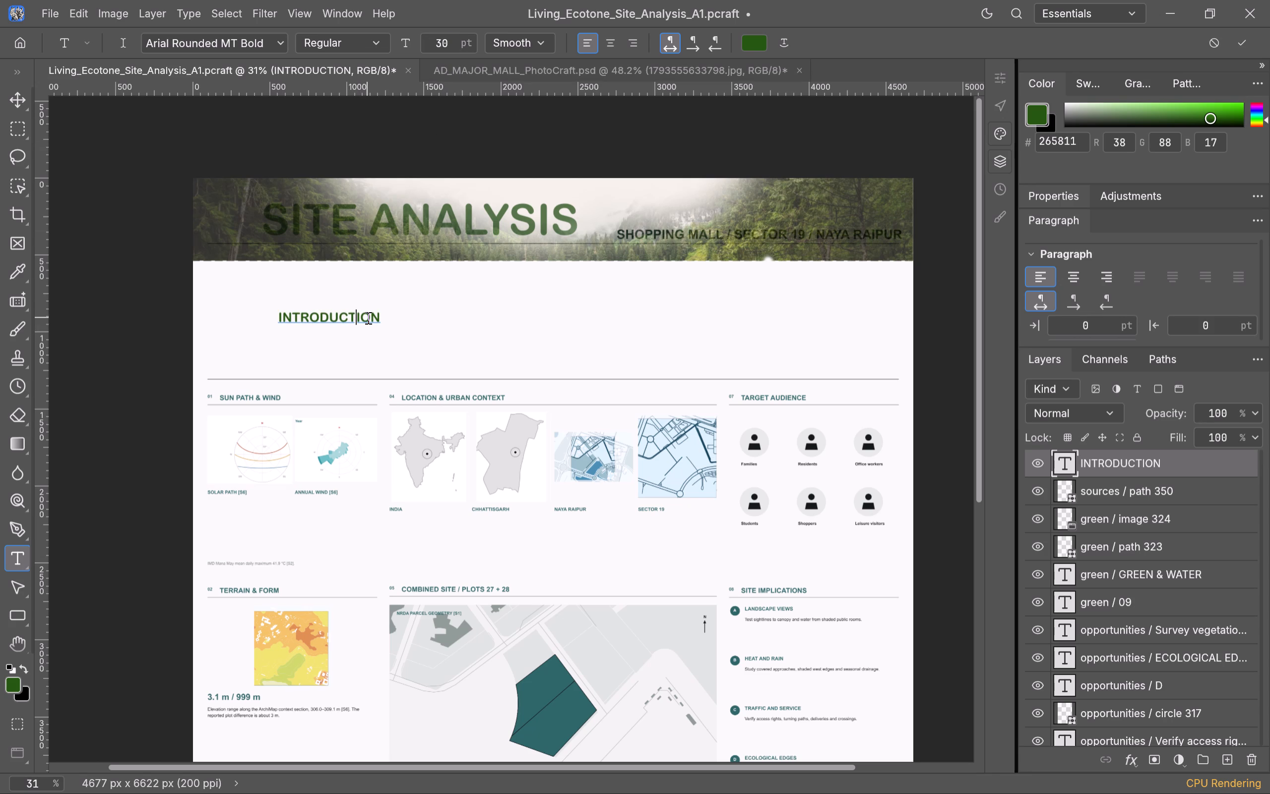
pyautogui.doubleClick(367, 318)
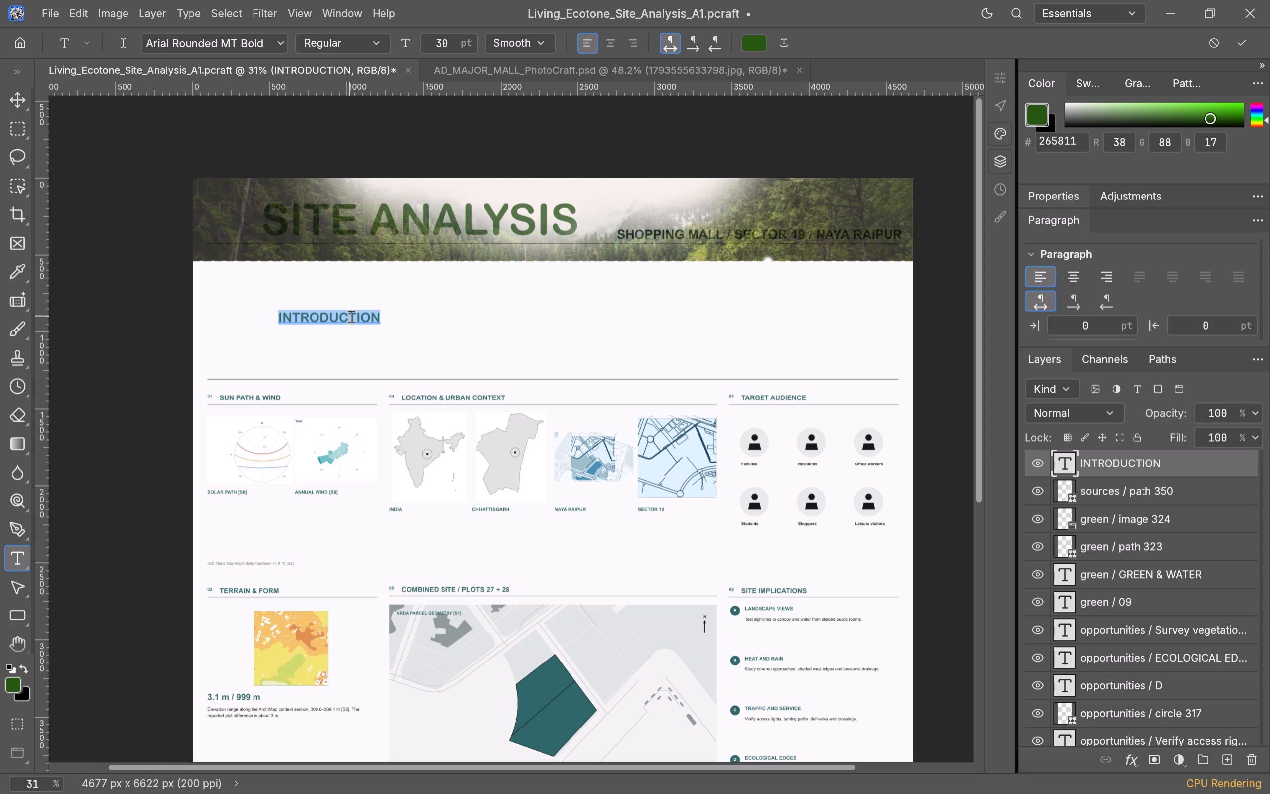
pyautogui.moveTo(350, 316); pyautogui.dragTo(339, 315)
pyautogui.click(342, 318)
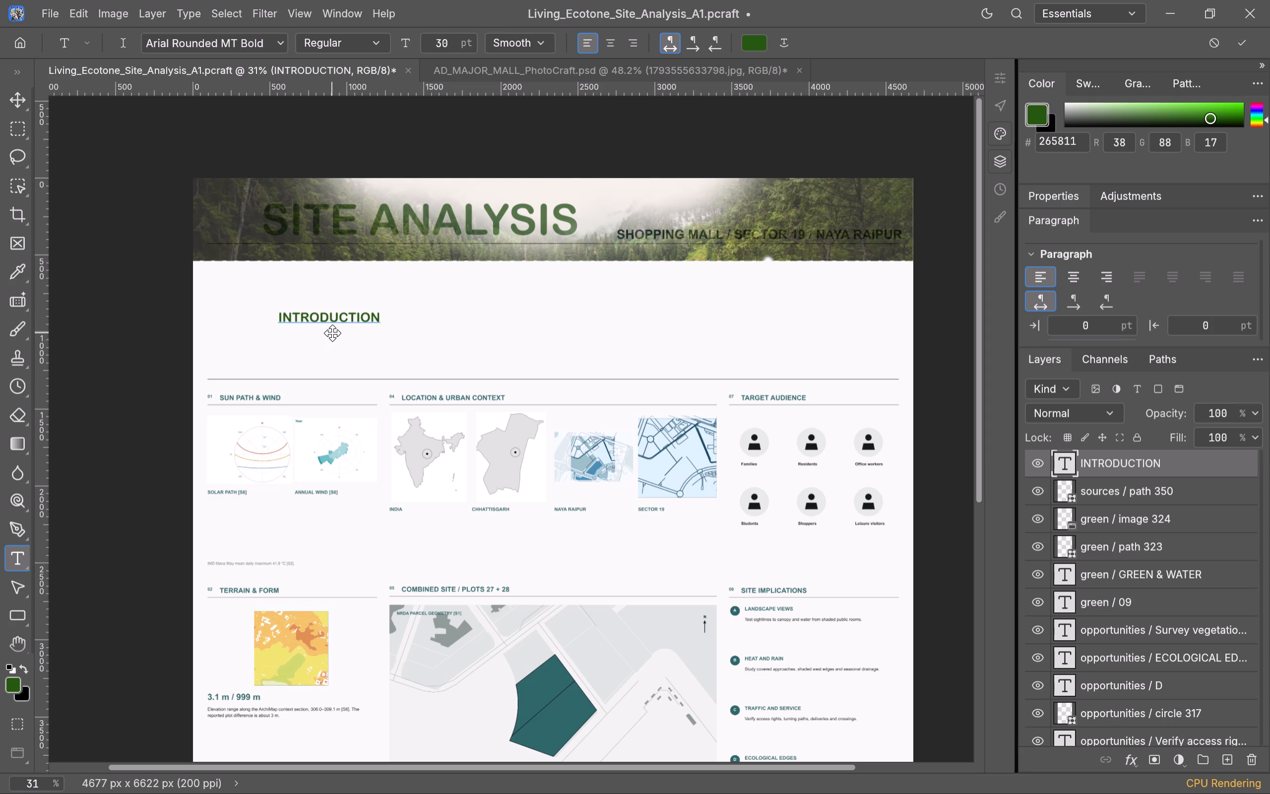
pyautogui.moveTo(332, 333); pyautogui.dragTo(255, 299)
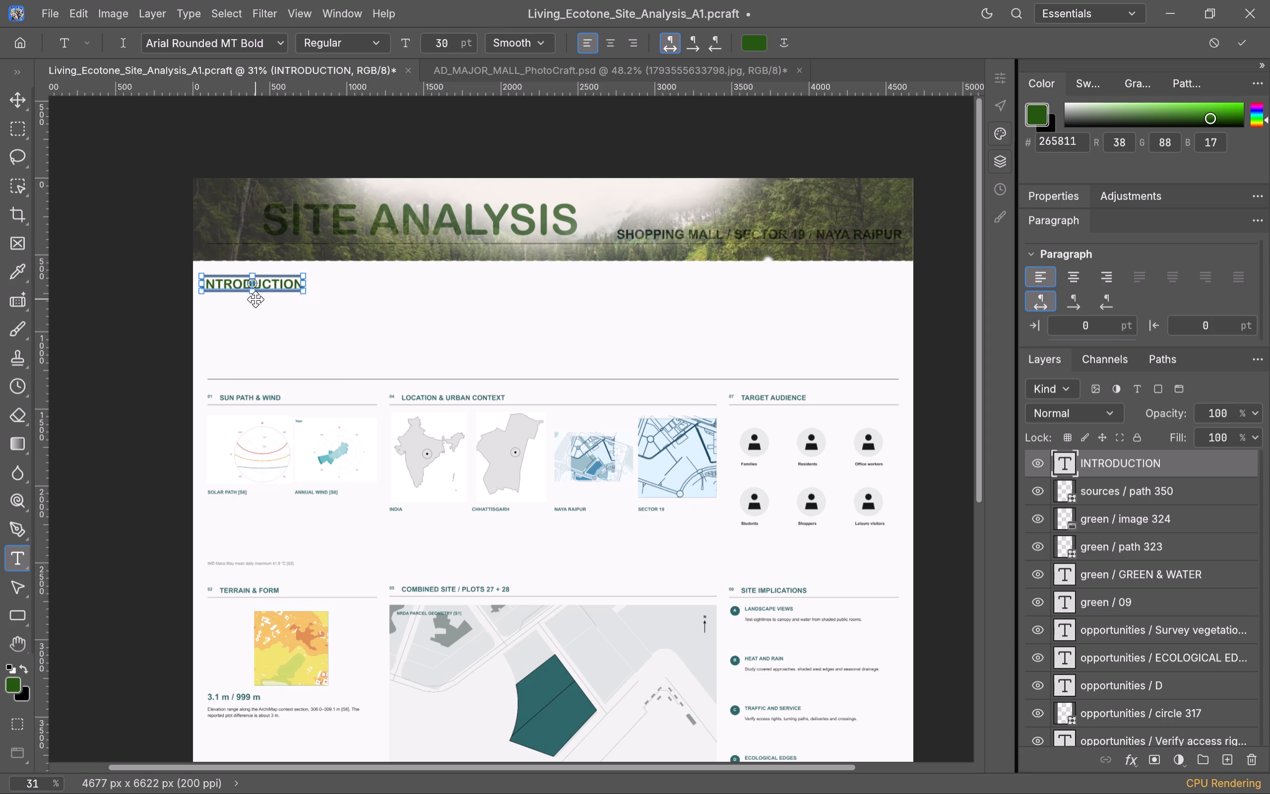
pyautogui.moveTo(255, 299); pyautogui.dragTo(264, 301)
pyautogui.click(171, 303)
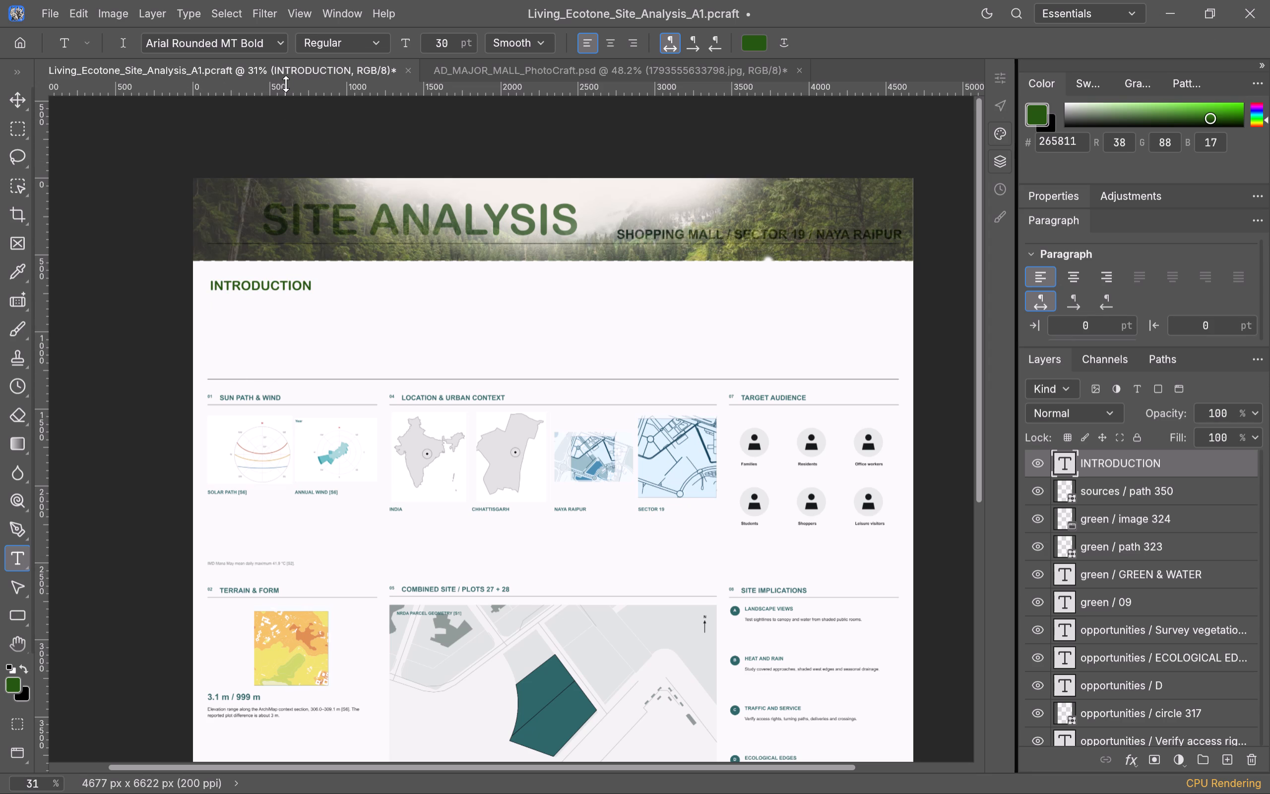
# Add three vertical guides: at the sheet's left content margin and at both edges of the LOCATION & URBAN CONTEXT column.
pyautogui.moveTo(47, 237); pyautogui.dragTo(211, 238)
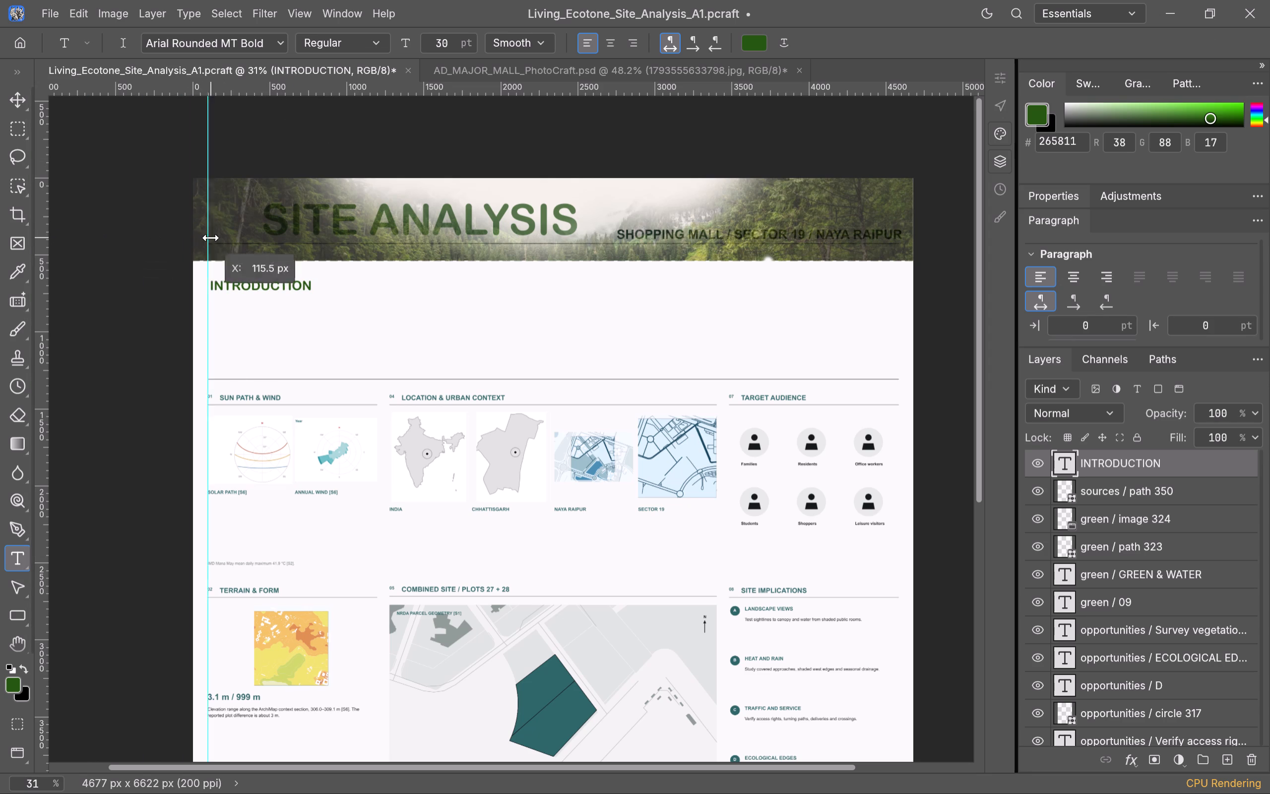
pyautogui.moveTo(211, 238); pyautogui.dragTo(208, 240)
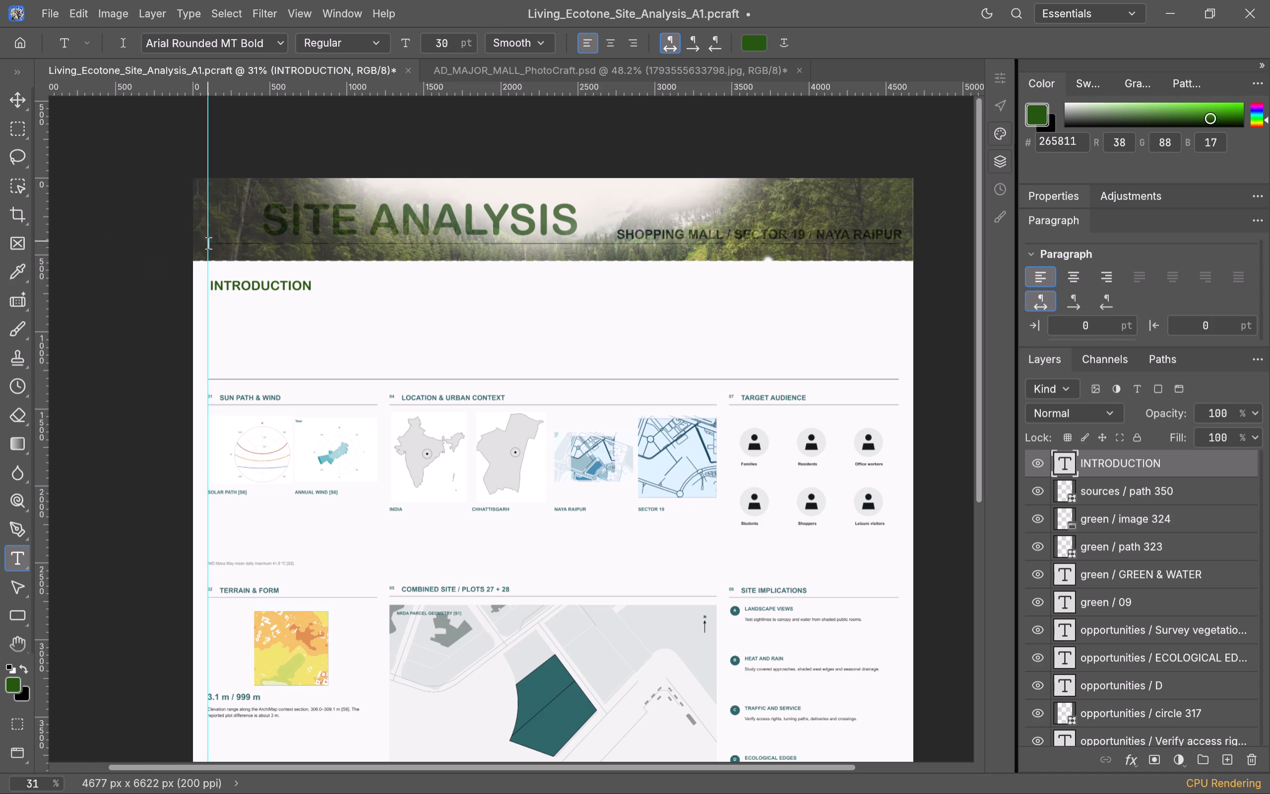
pyautogui.moveTo(43, 250); pyautogui.dragTo(389, 265)
pyautogui.moveTo(43, 272); pyautogui.dragTo(717, 333)
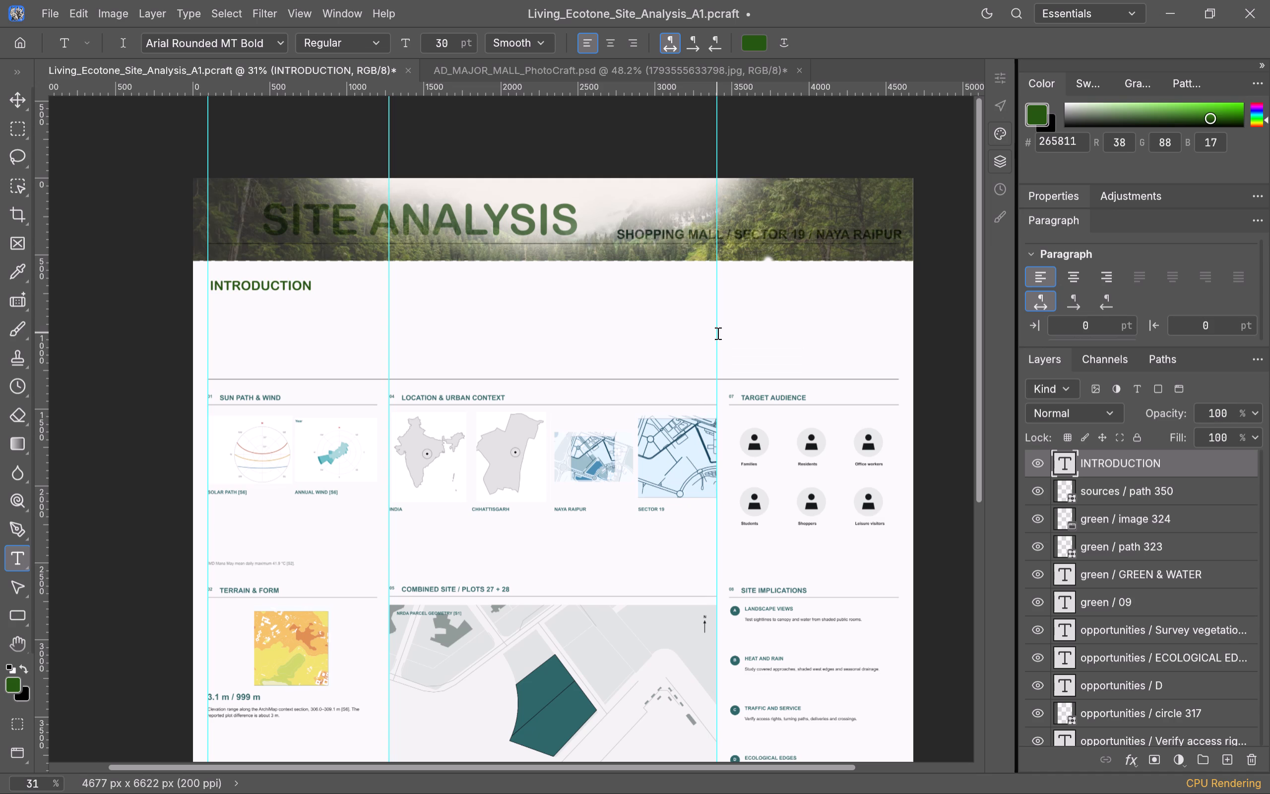
# Examine how the sheet's sections line up with the three vertical guides.
pyautogui.scroll(-3, 489, 514)
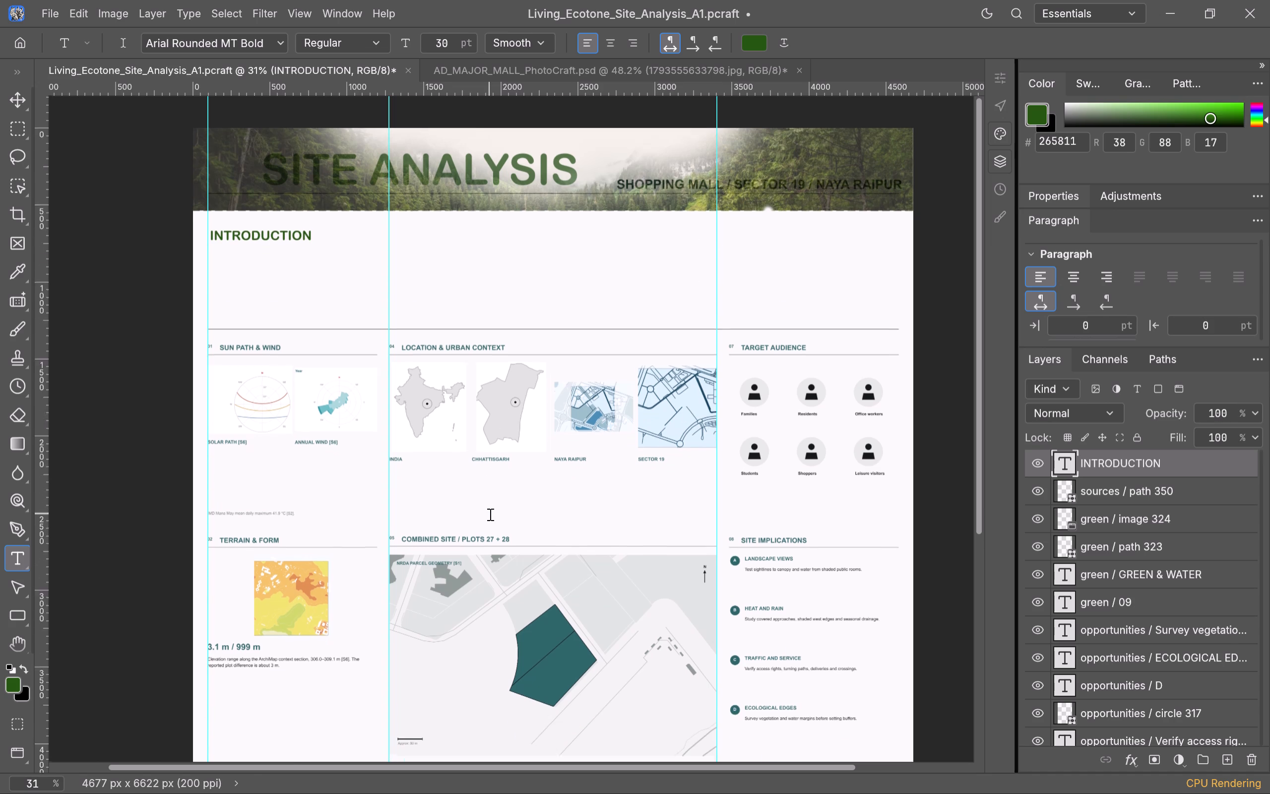
pyautogui.scroll(-3, 489, 514)
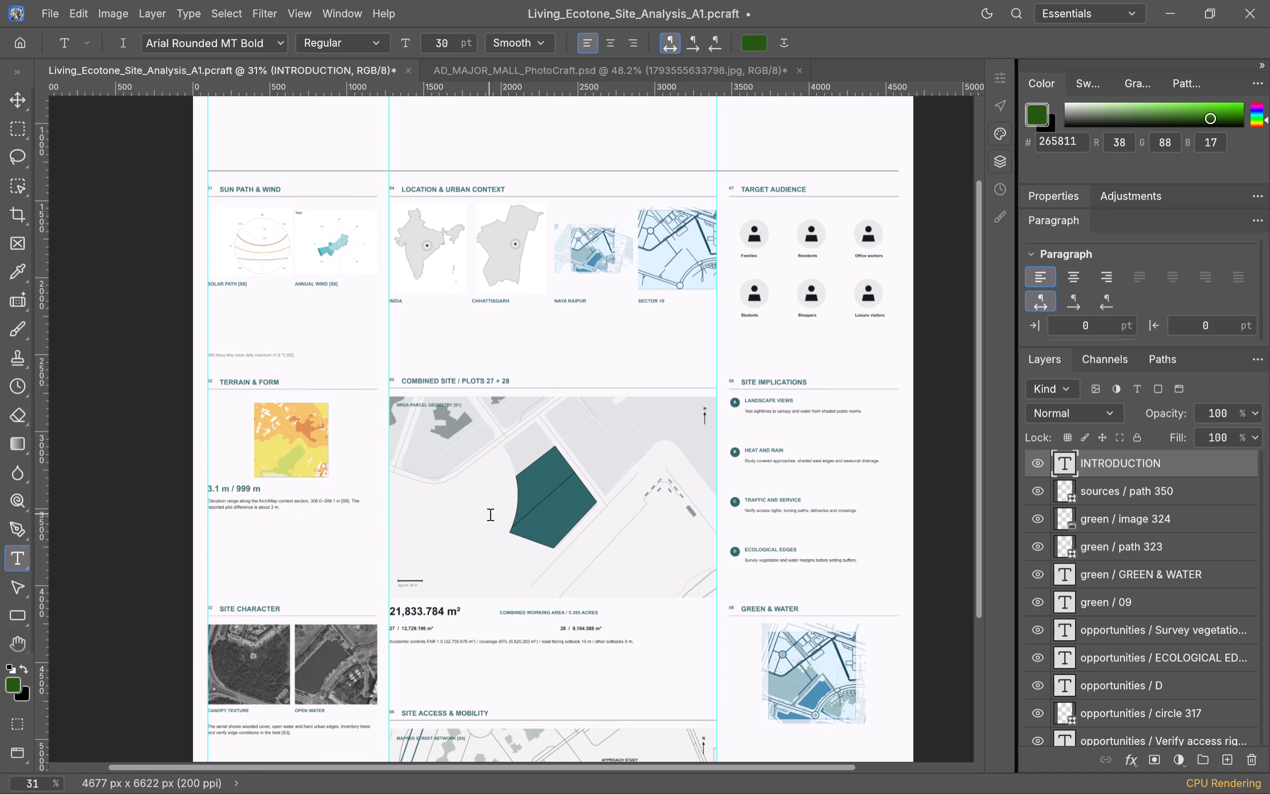
pyautogui.scroll(2, 489, 514)
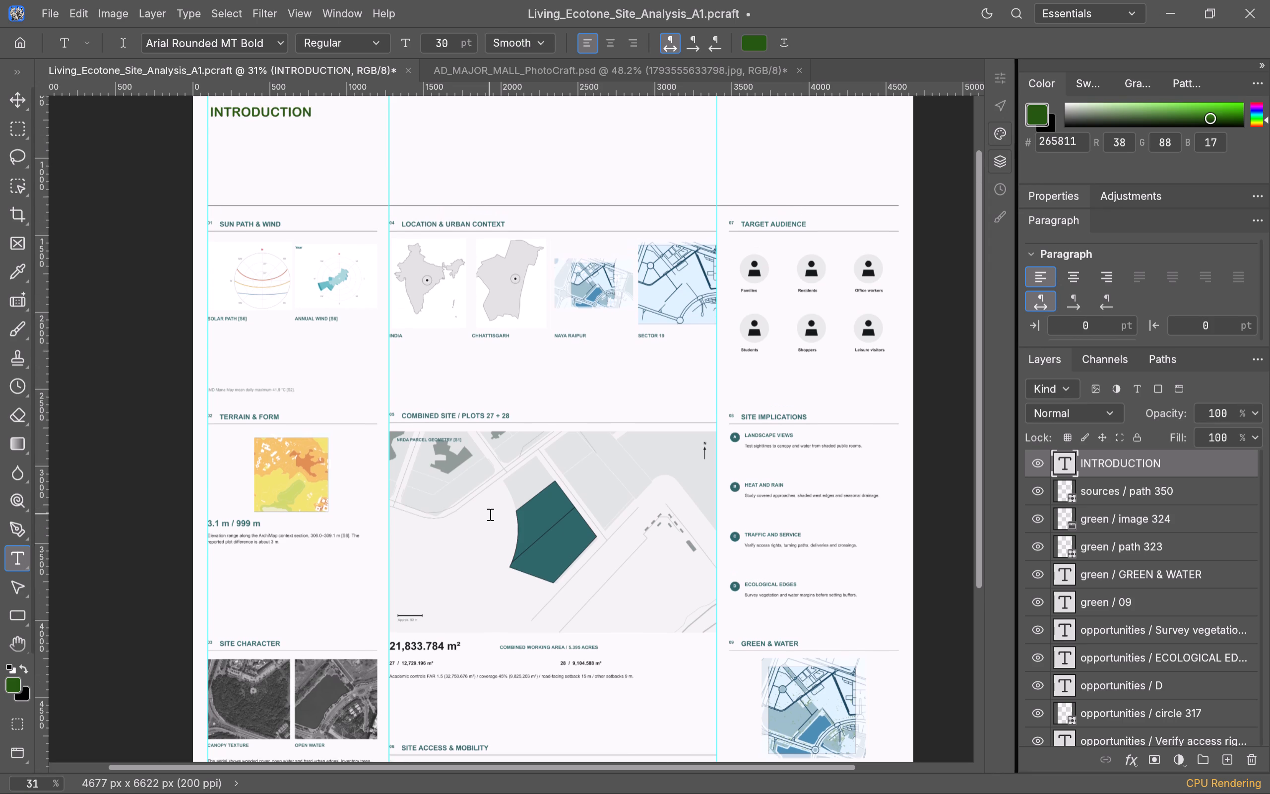
pyautogui.scroll(2, 489, 514)
pyautogui.scroll(-1, 489, 514)
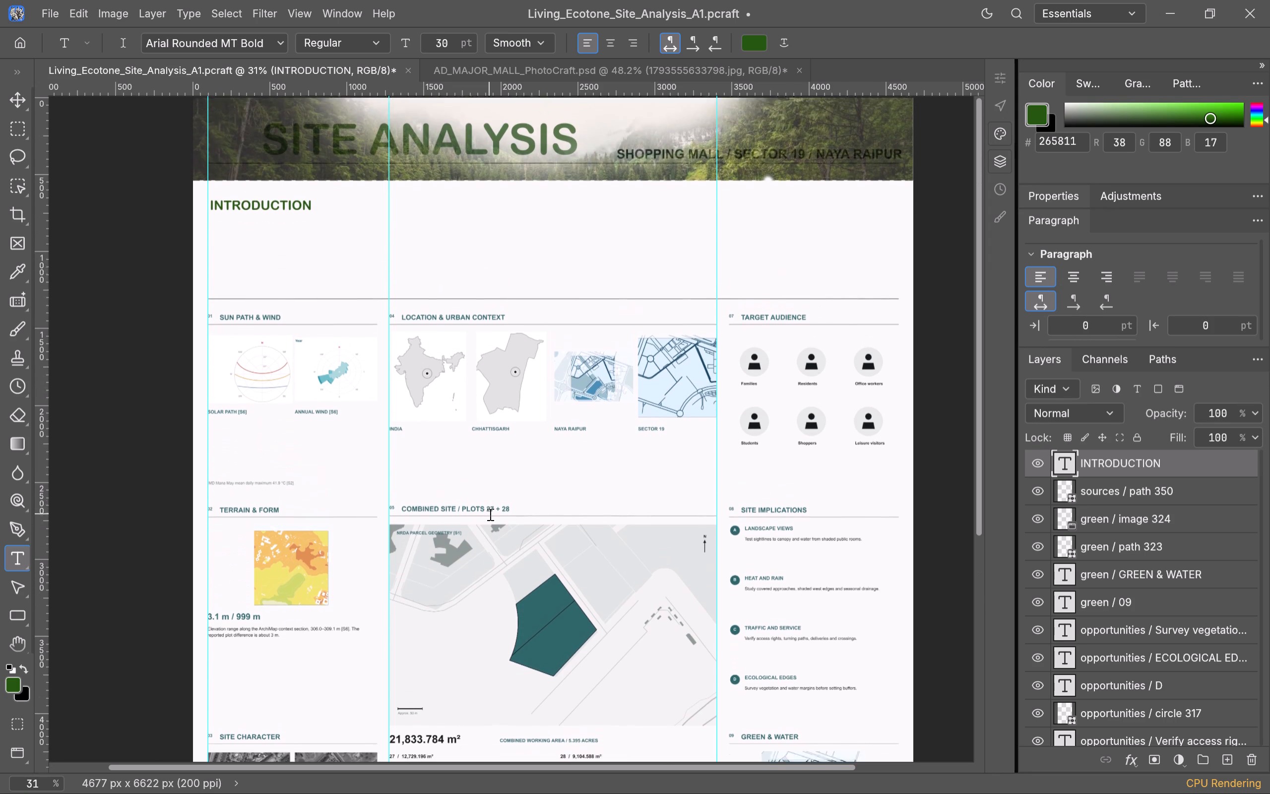
pyautogui.scroll(-2, 489, 514)
pyautogui.scroll(6, 489, 514)
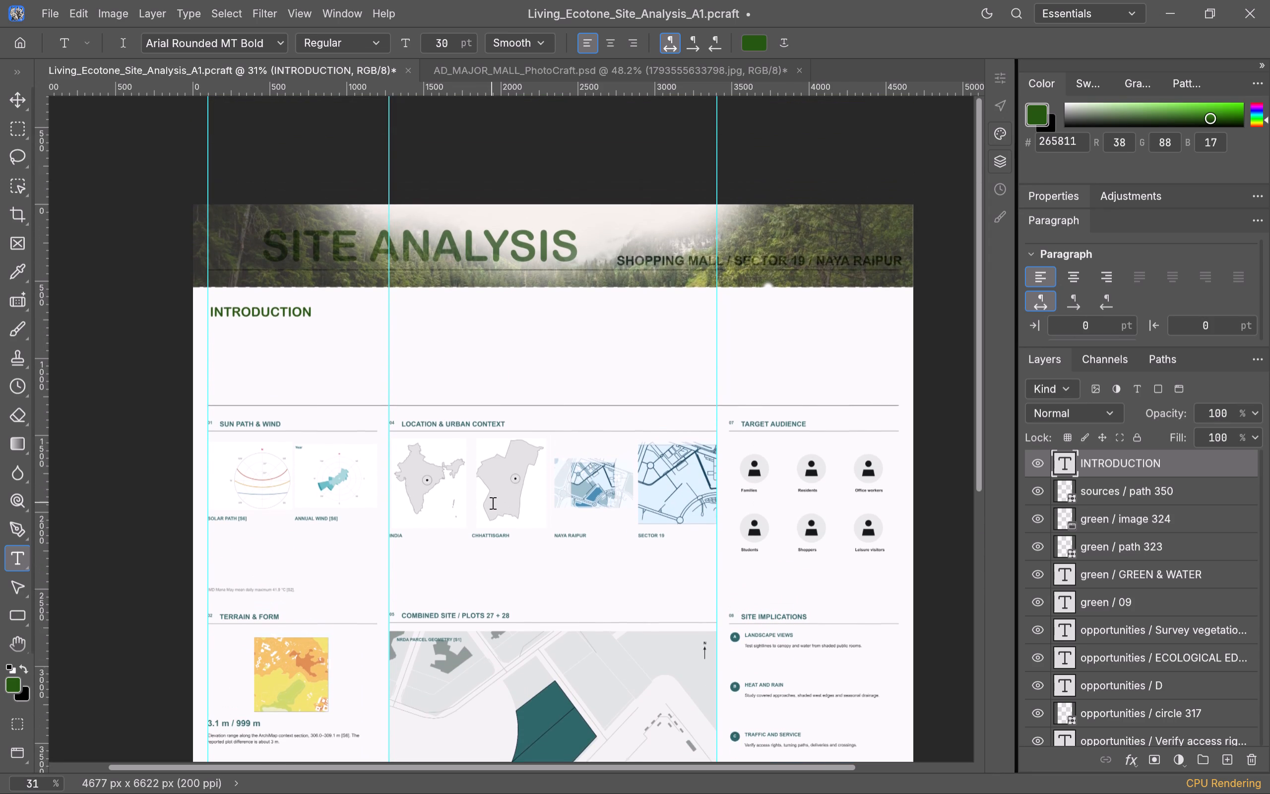
# Add two horizontal guides along the top and bottom edges of the COMBINED SITE / PLOTS 27 + 28 map.
pyautogui.moveTo(550, 87); pyautogui.dragTo(524, 308)
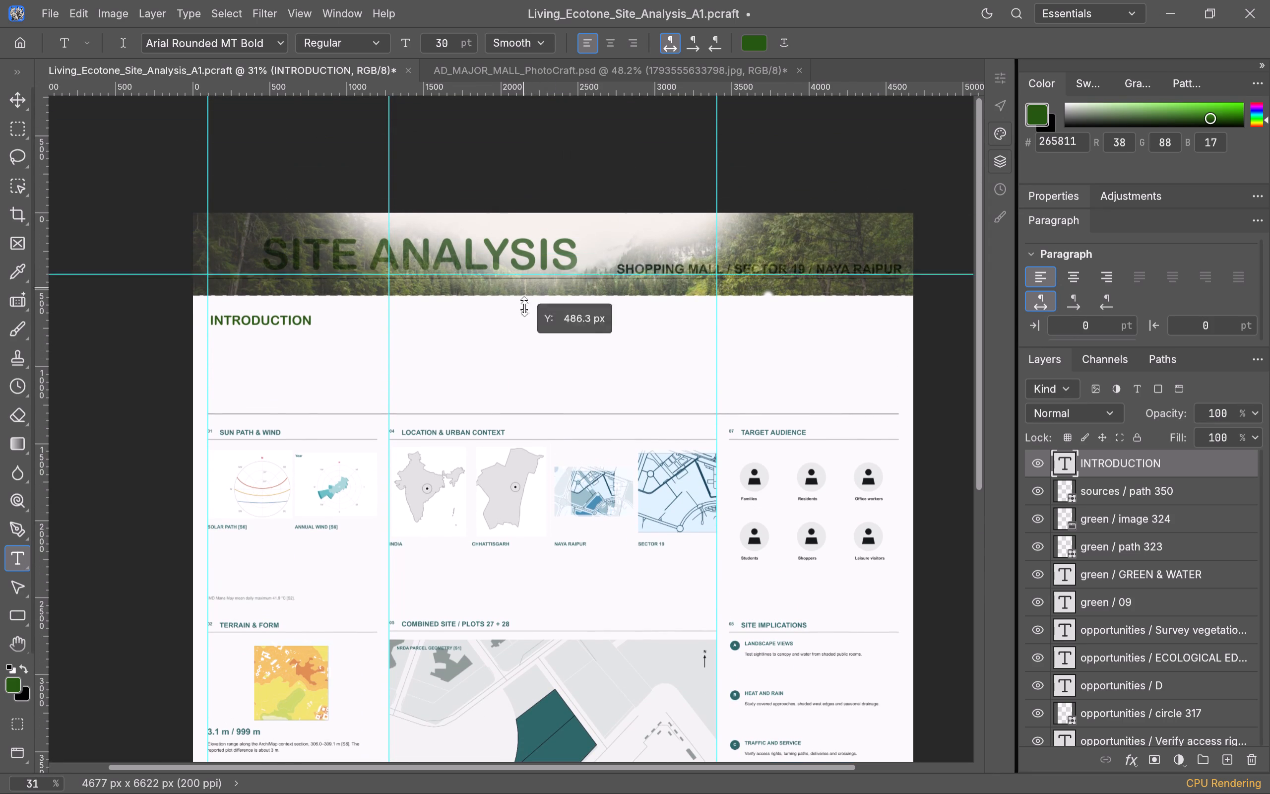
pyautogui.moveTo(524, 308); pyautogui.dragTo(563, 641)
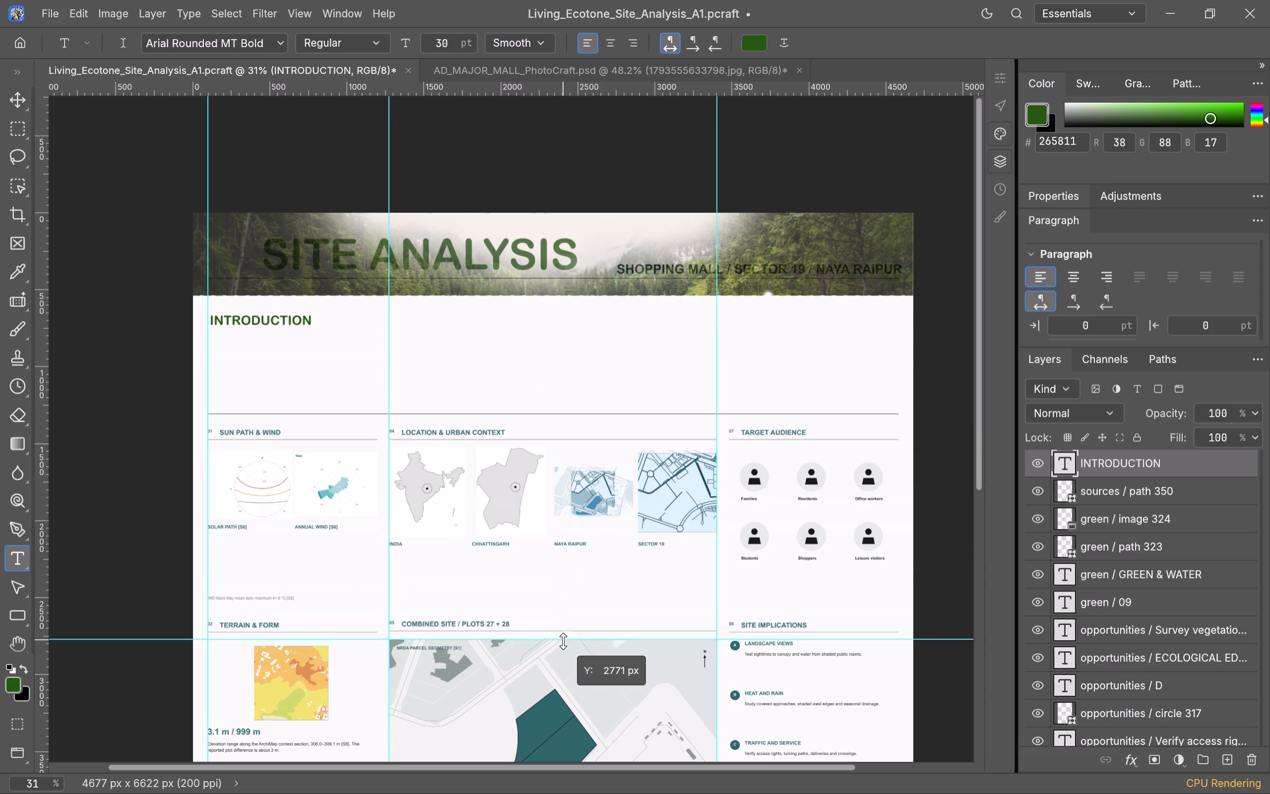
pyautogui.moveTo(563, 641); pyautogui.dragTo(563, 639)
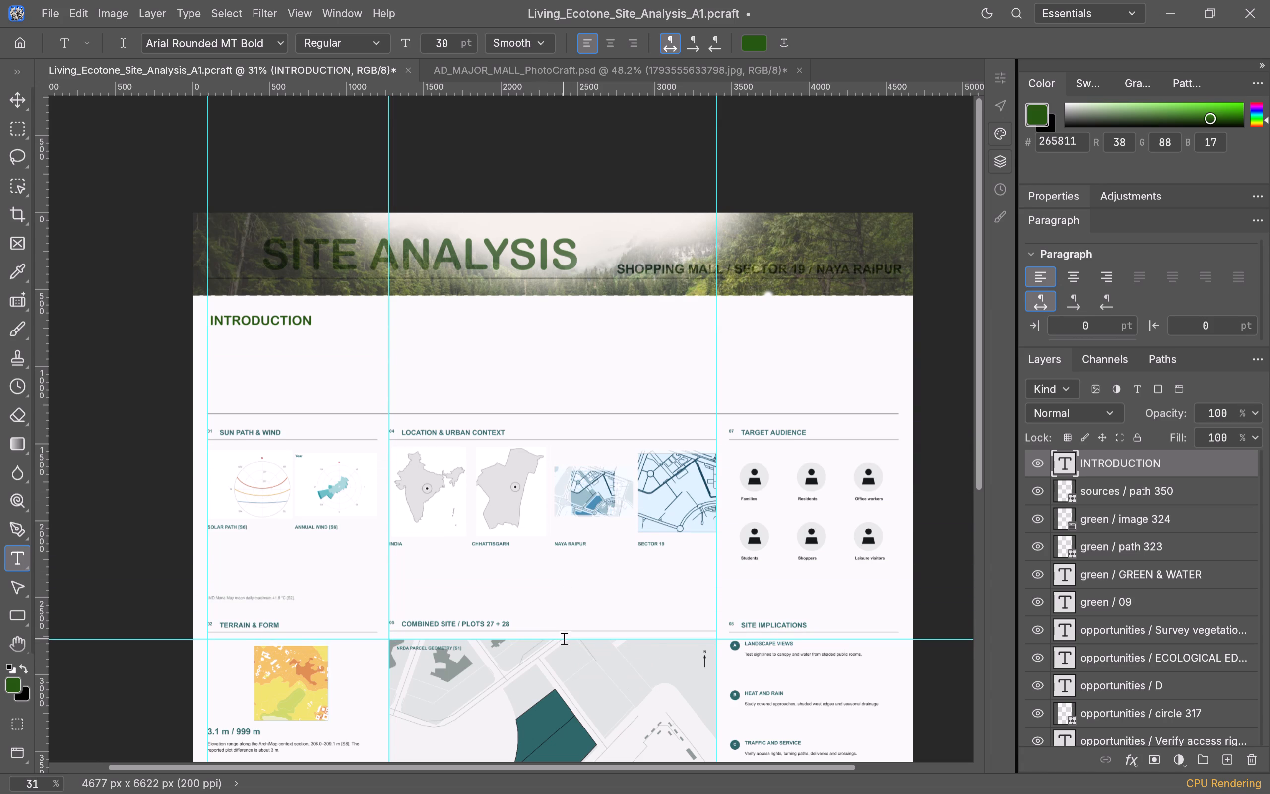
pyautogui.scroll(-3, 563, 447)
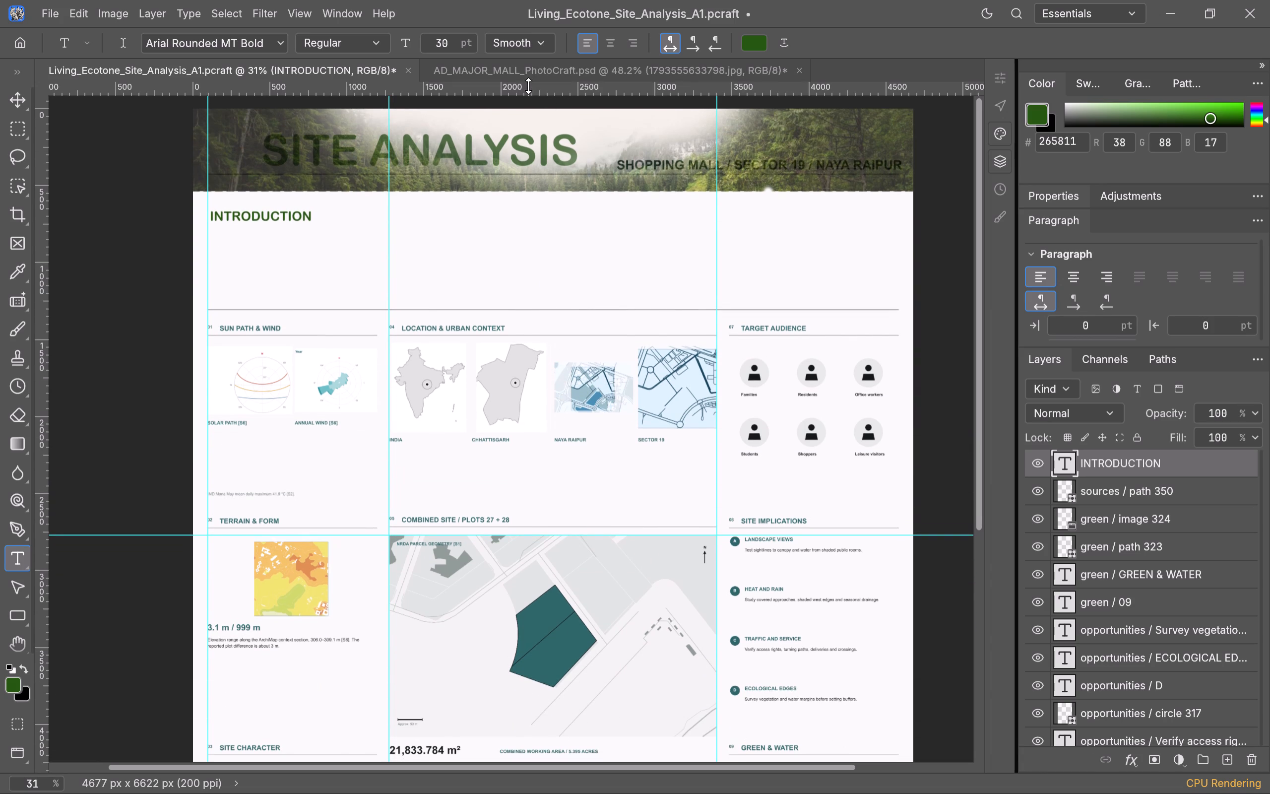
pyautogui.moveTo(528, 86); pyautogui.dragTo(556, 558)
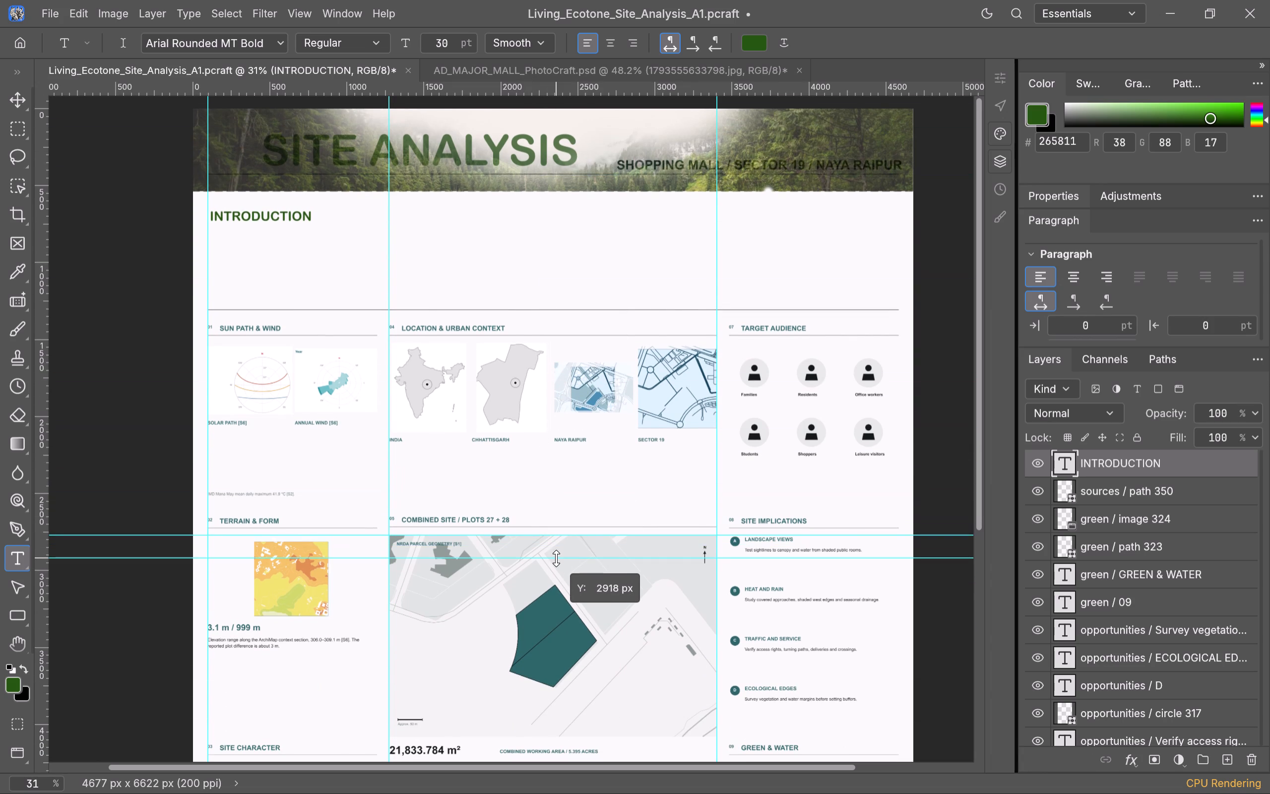
pyautogui.moveTo(556, 558); pyautogui.dragTo(587, 746)
pyautogui.scroll(-3, 556, 558)
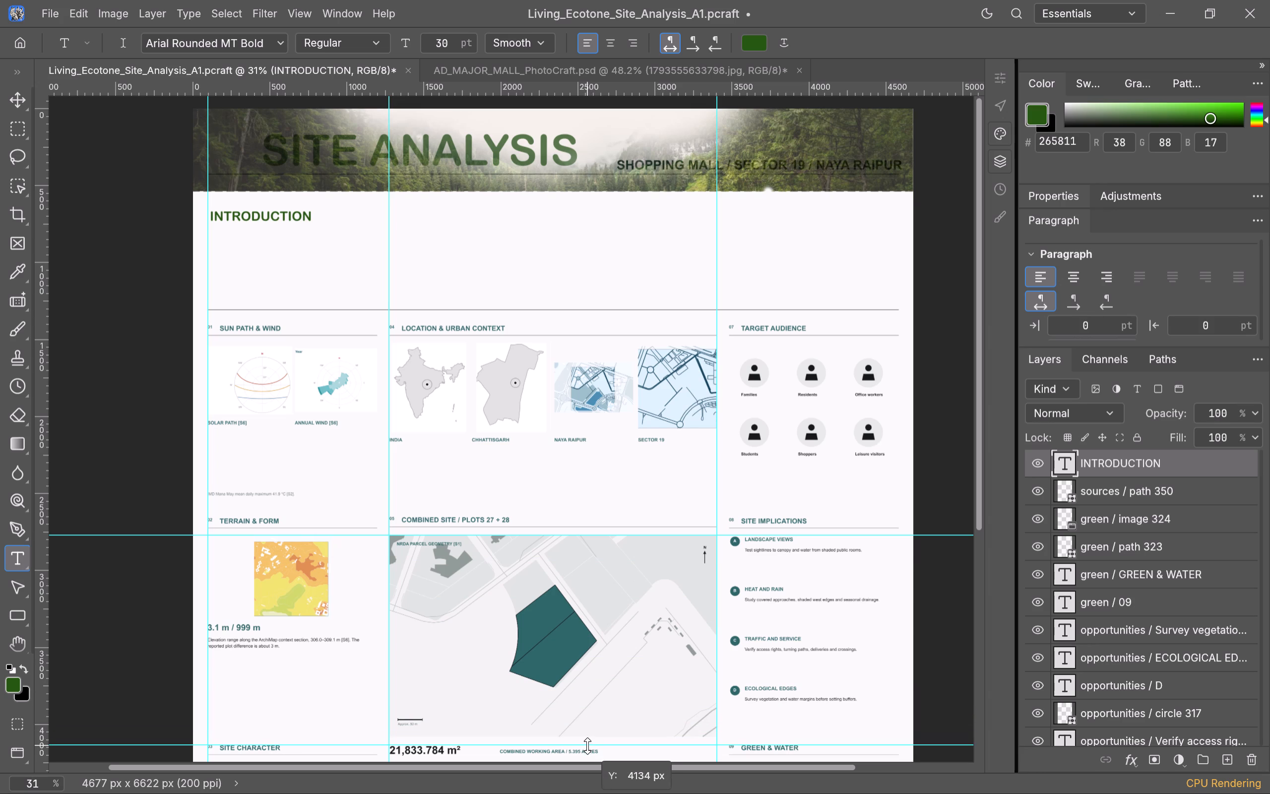
pyautogui.moveTo(587, 746); pyautogui.dragTo(588, 736)
# Examine the whole sheet's layout against the guides, including the small IMD temperature note under SUN PATH & WIND.
pyautogui.scroll(-7, 508, 455)
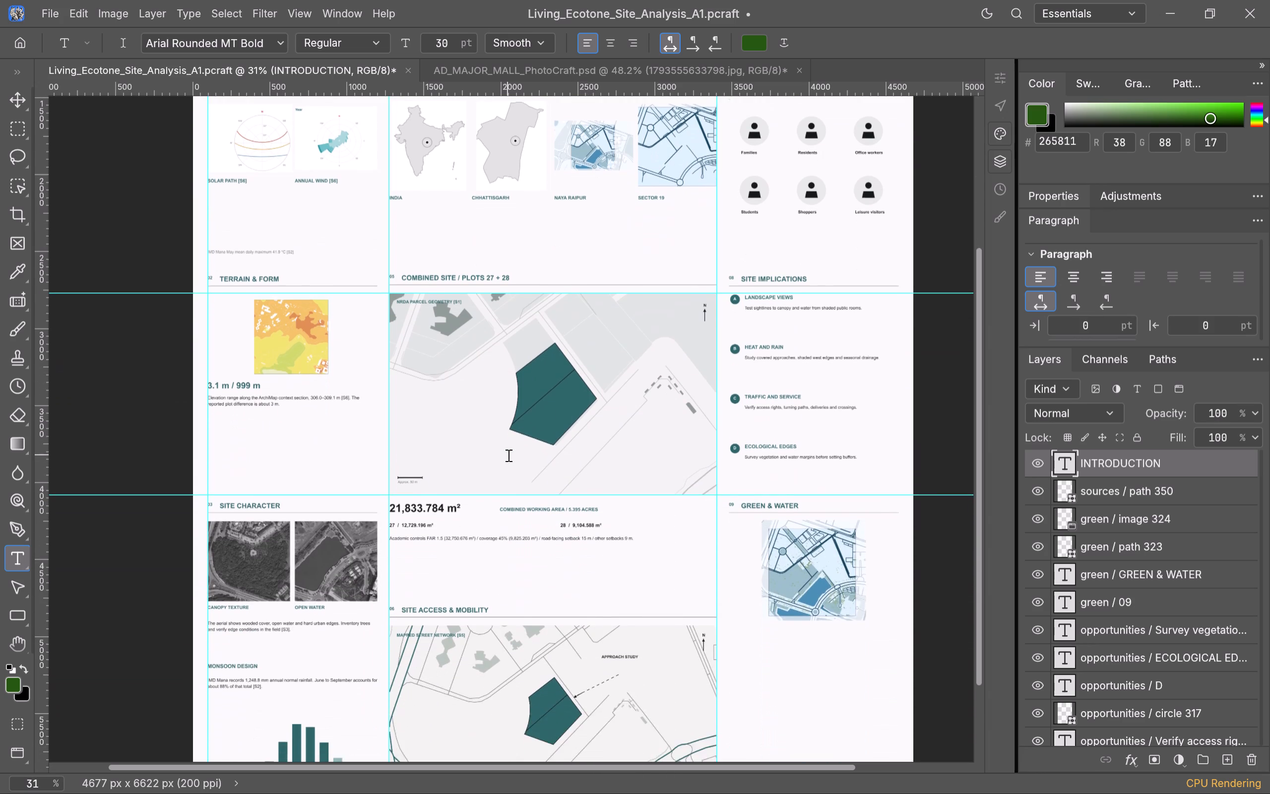
pyautogui.scroll(-4, 508, 455)
pyautogui.scroll(2, 508, 455)
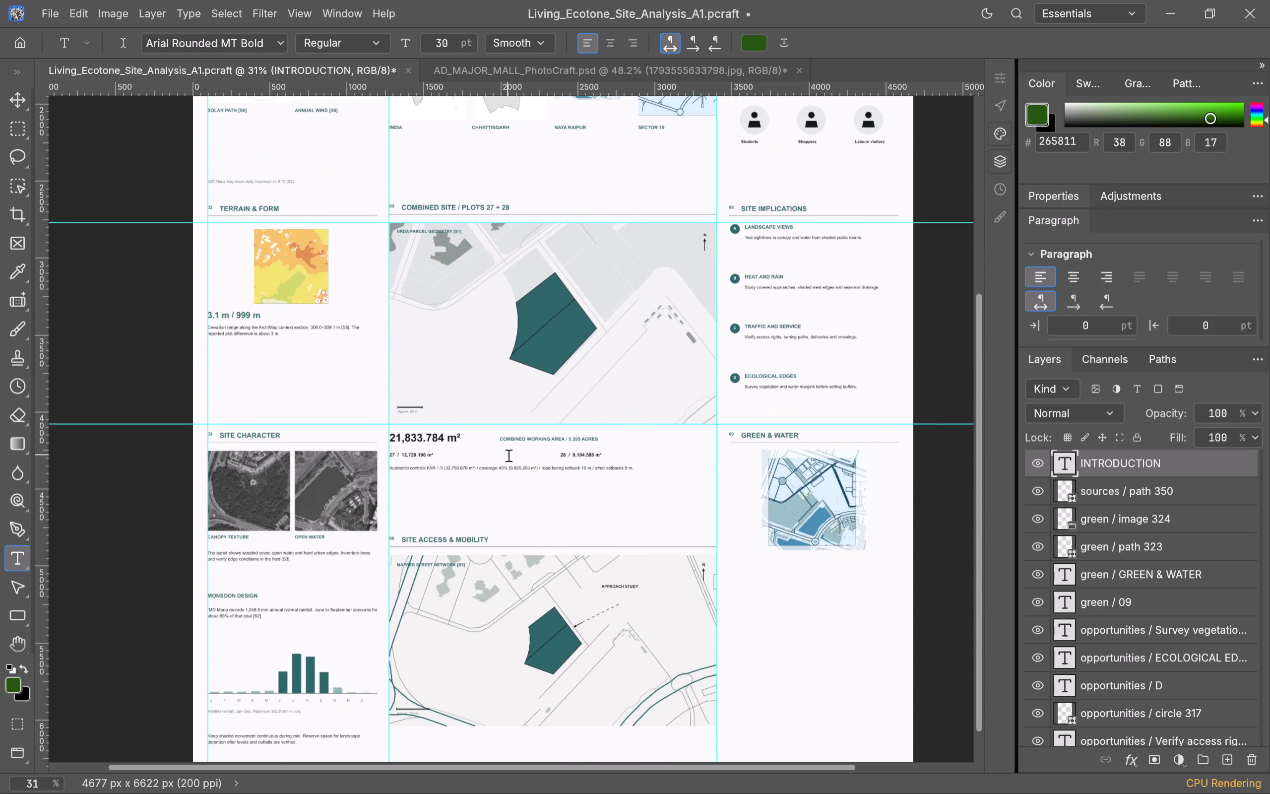
pyautogui.scroll(12, 508, 455)
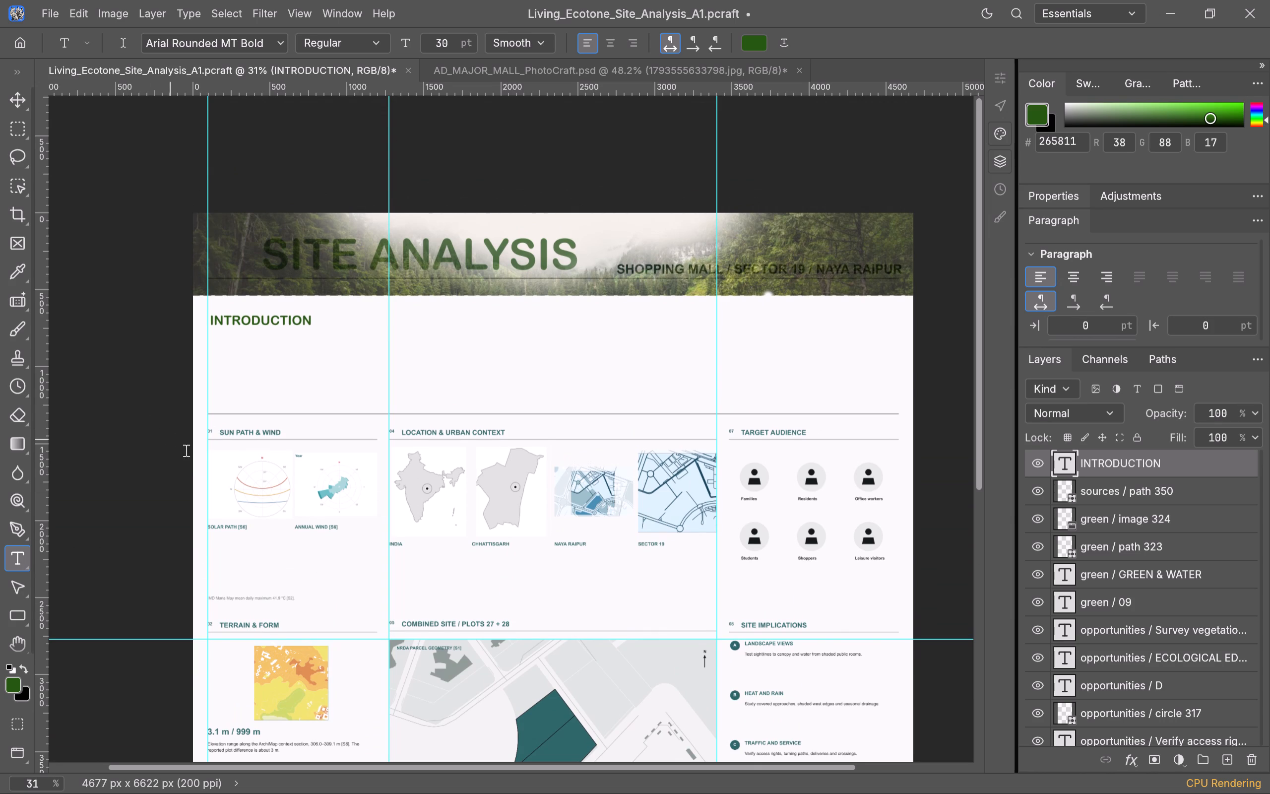
pyautogui.scroll(1, 375, 555)
pyautogui.scroll(-5, 375, 555)
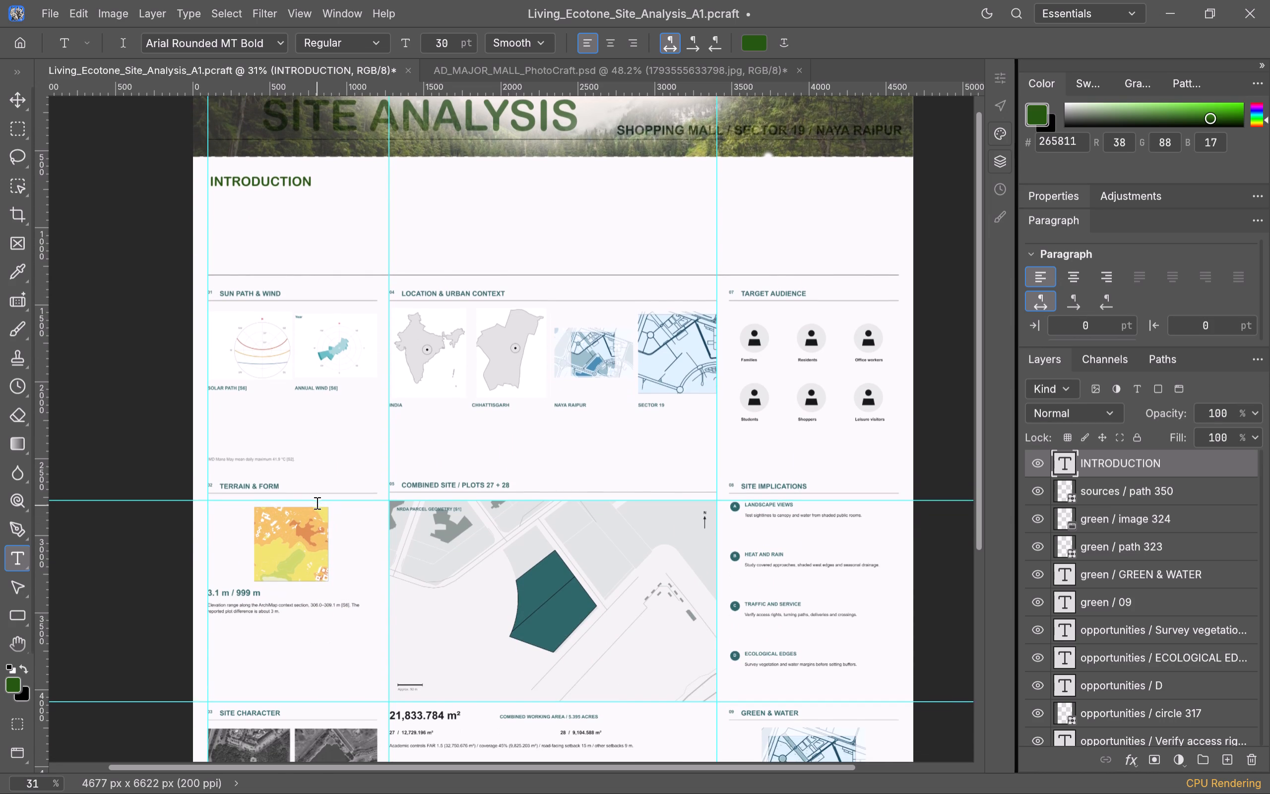
pyautogui.click(258, 459)
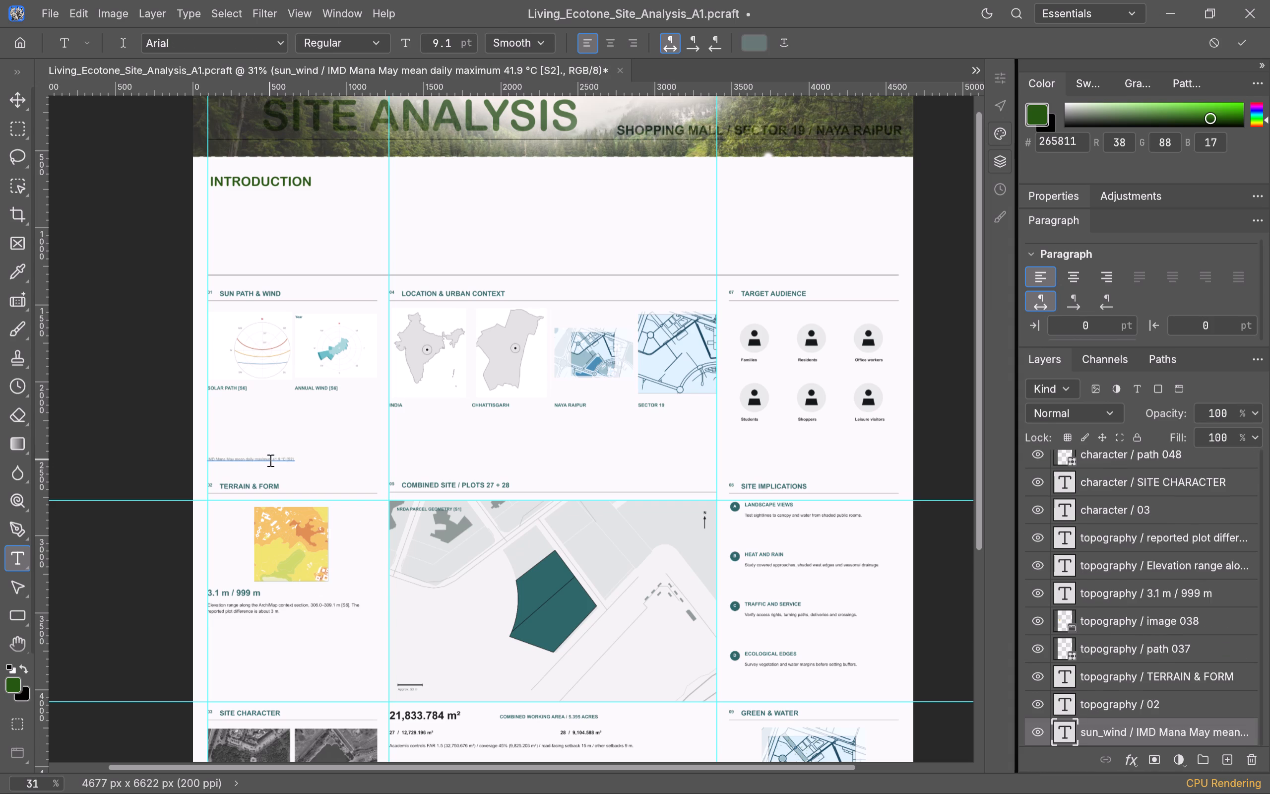
pyautogui.scroll(2, 269, 460)
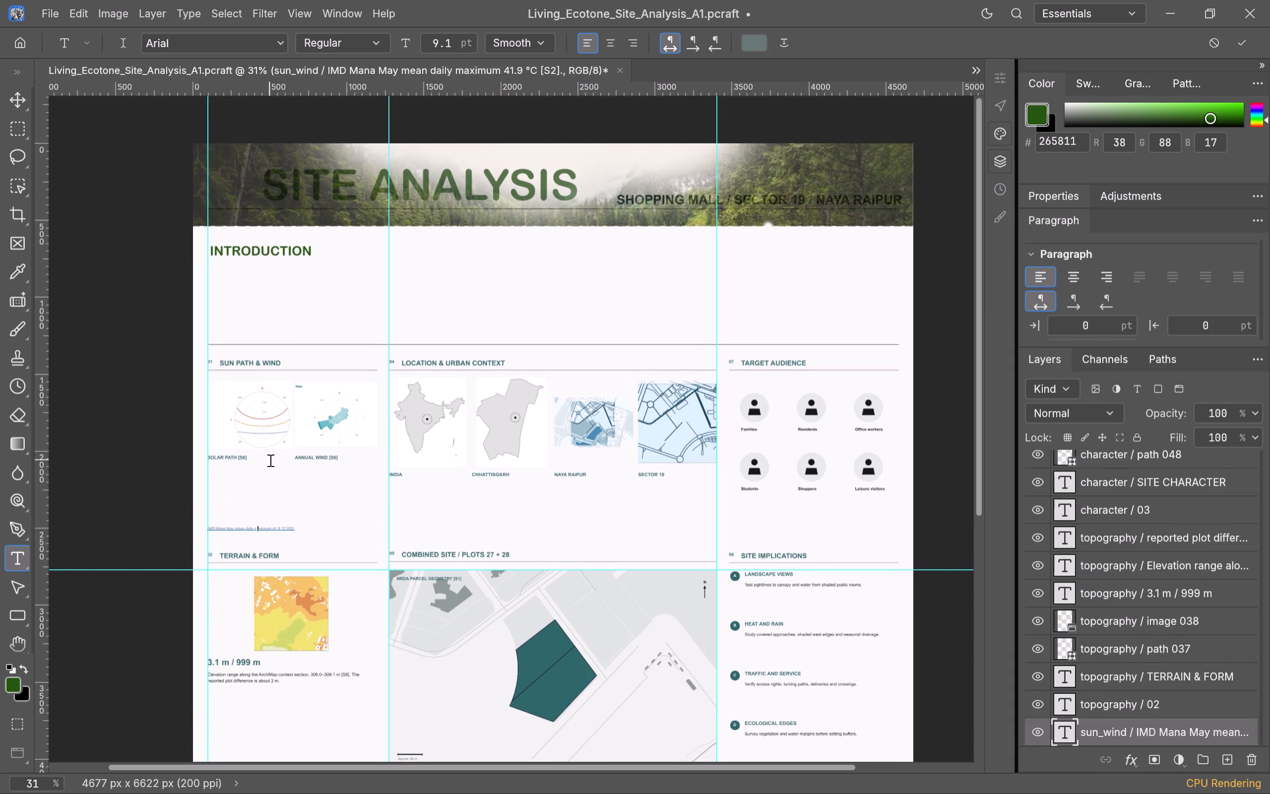
pyautogui.scroll(1, 269, 460)
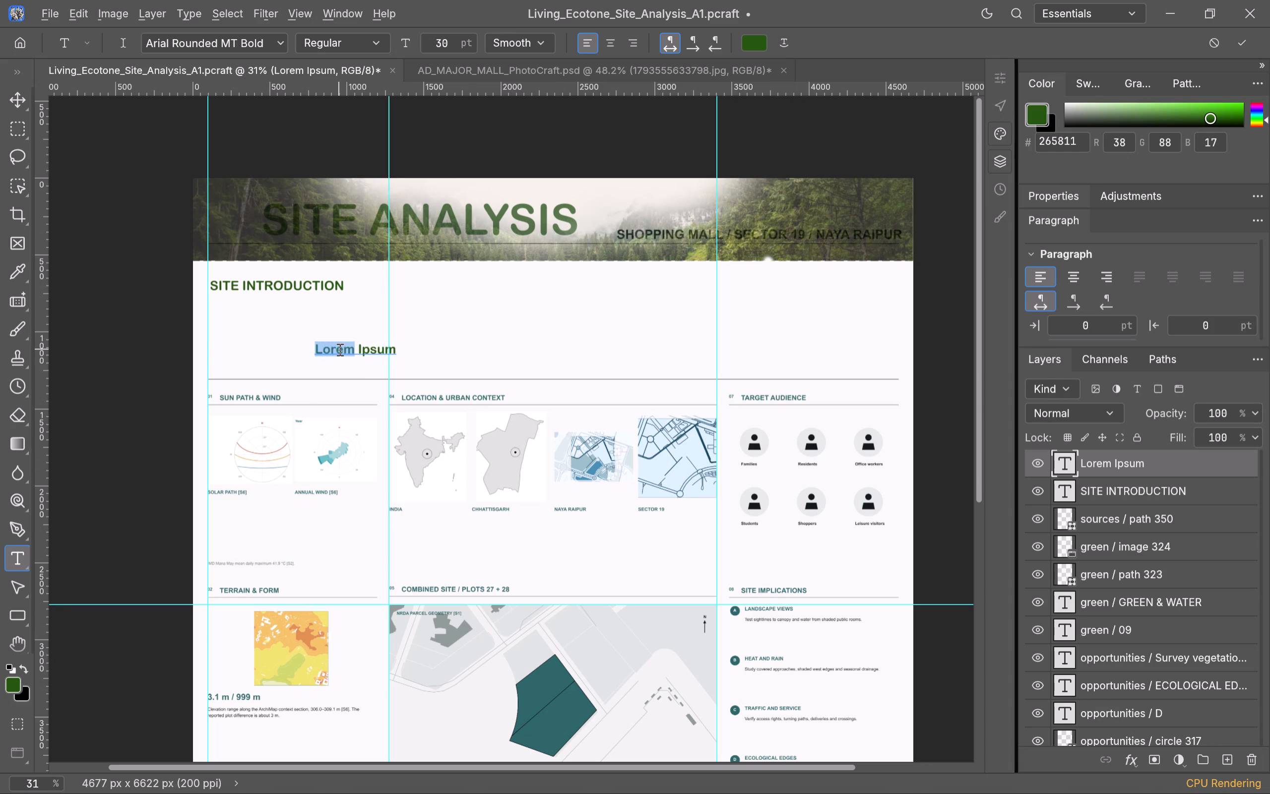
pyautogui.click(375, 349)
pyautogui.click(375, 349)
pyautogui.click(375, 349)
pyautogui.moveTo(375, 349); pyautogui.dragTo(375, 349)
pyautogui.moveTo(375, 349); pyautogui.dragTo(343, 350)
pyautogui.click(361, 350)
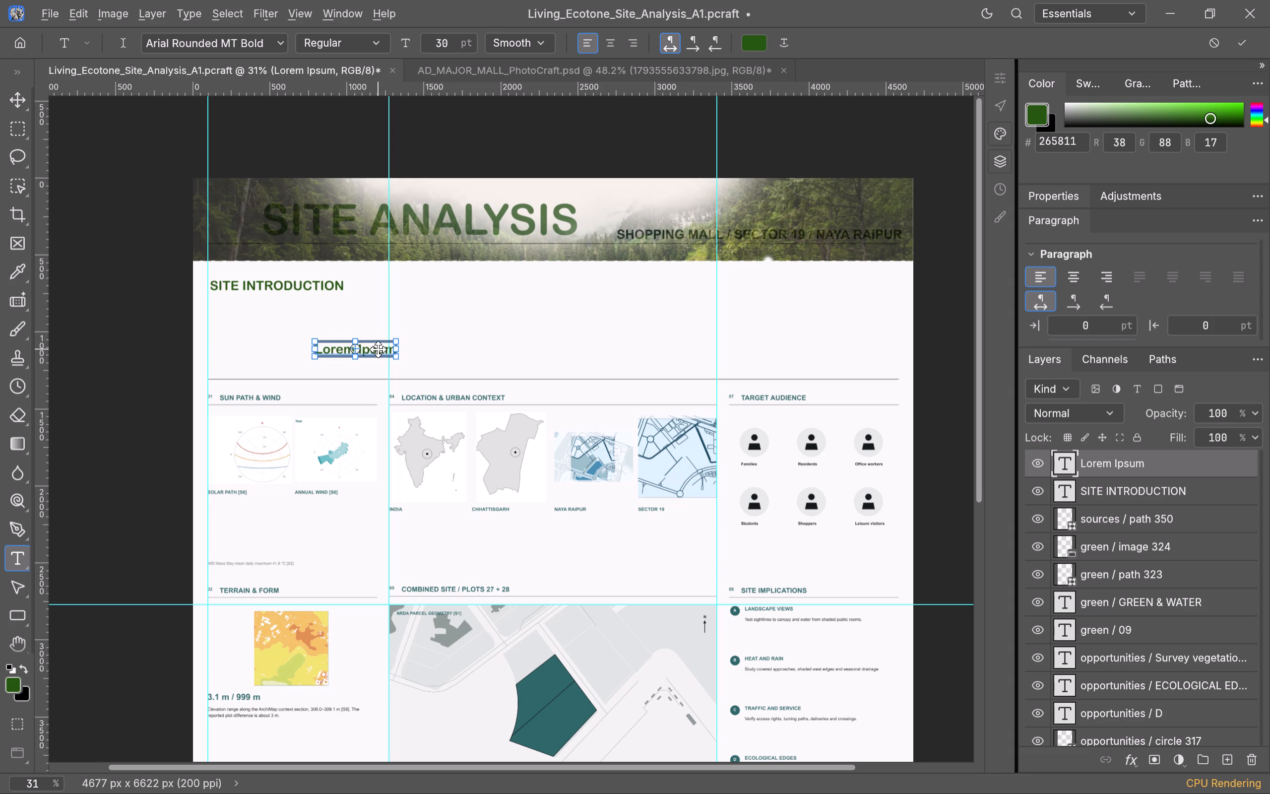
pyautogui.hotkey('ctrl', 'a')
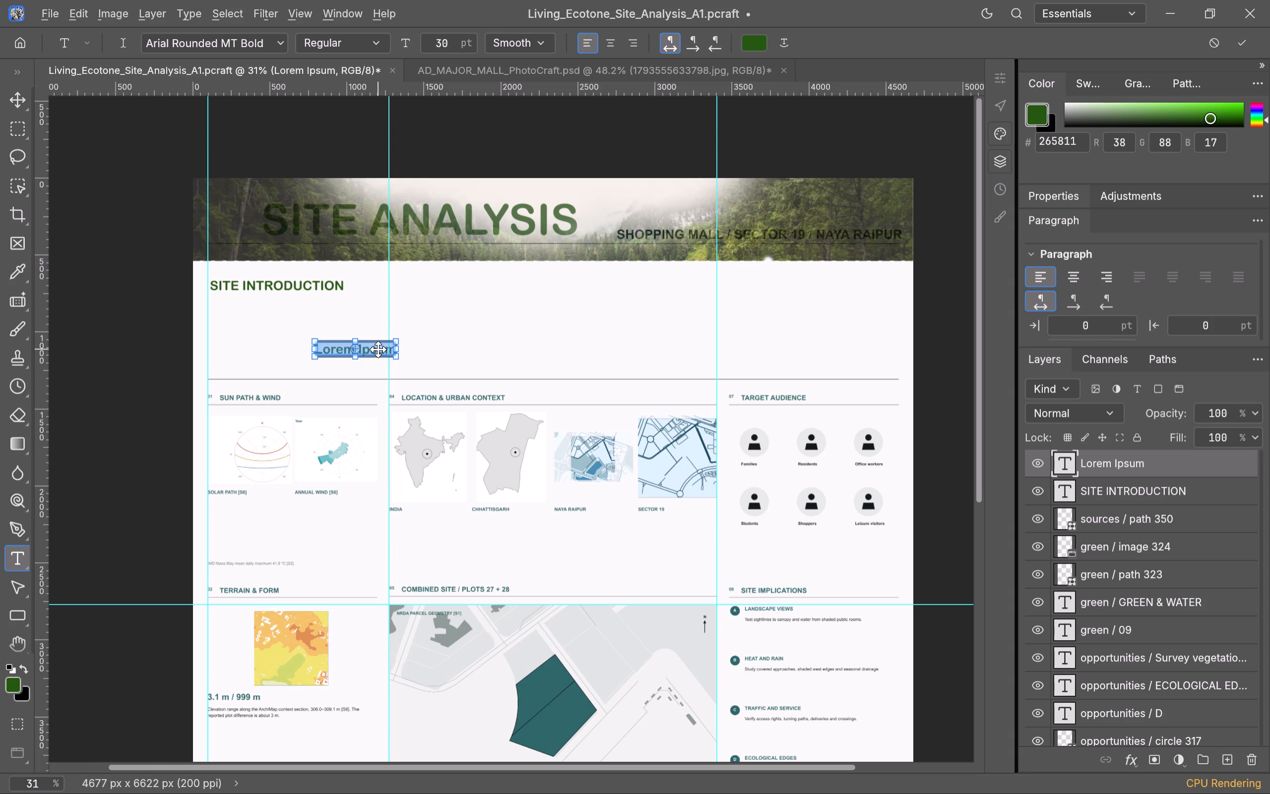
pyautogui.hotkey('ctrl', 'v')
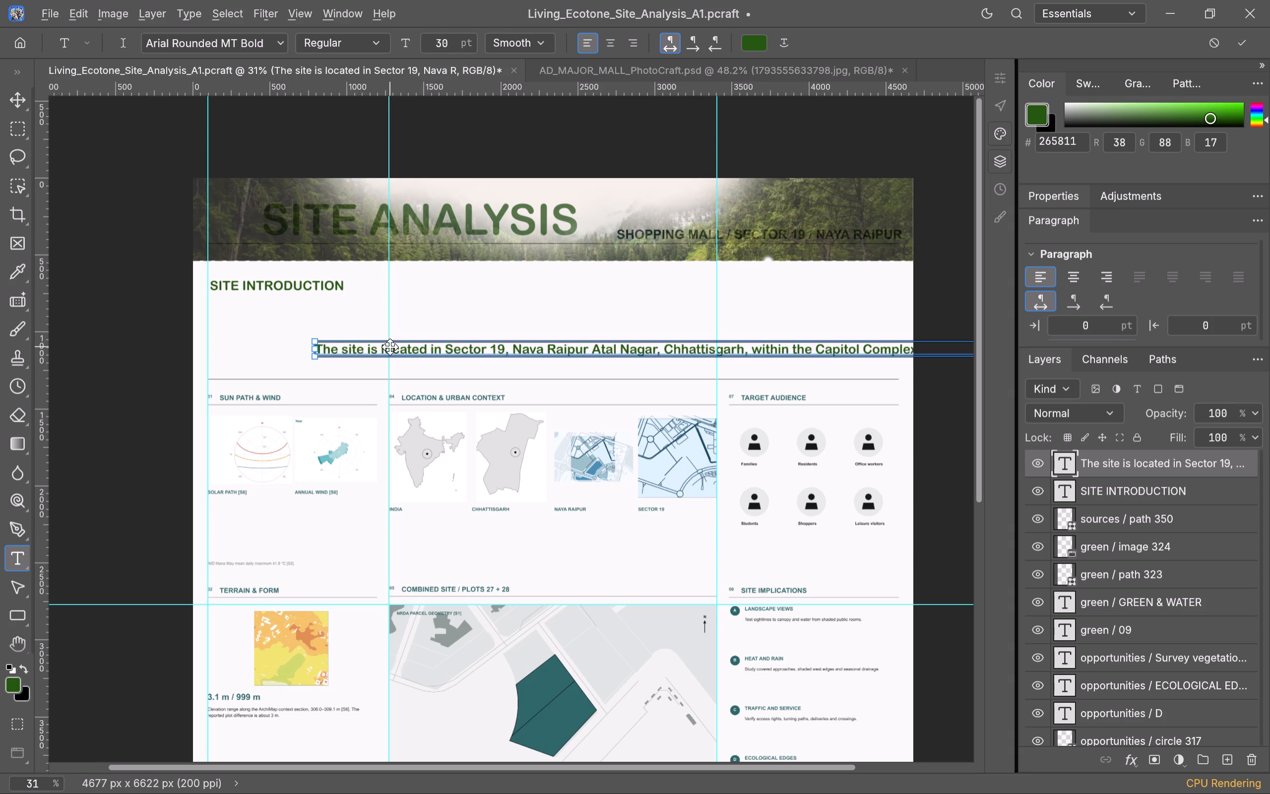
# Set the font size of the whole site description text to 15 pt.
pyautogui.hotkey('ctrl', 'a')
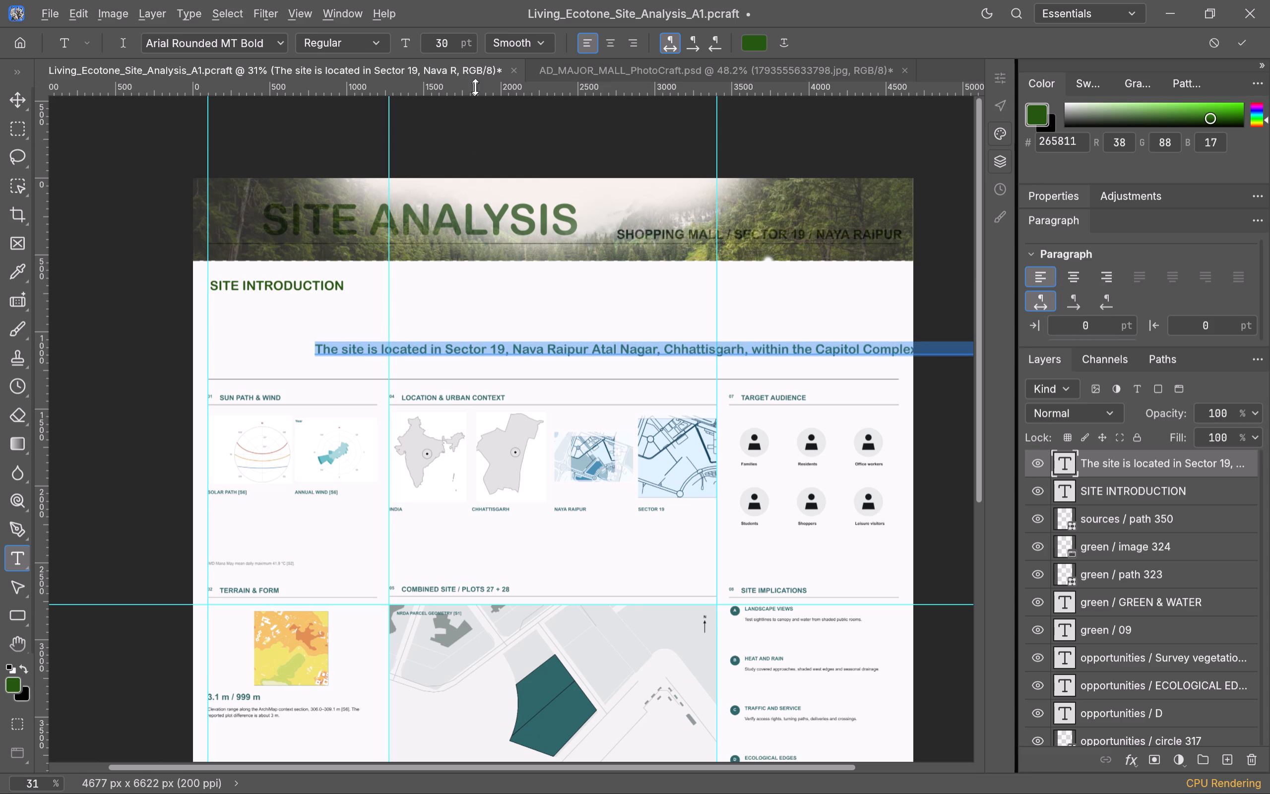
pyautogui.scroll(-8, 449, 45)
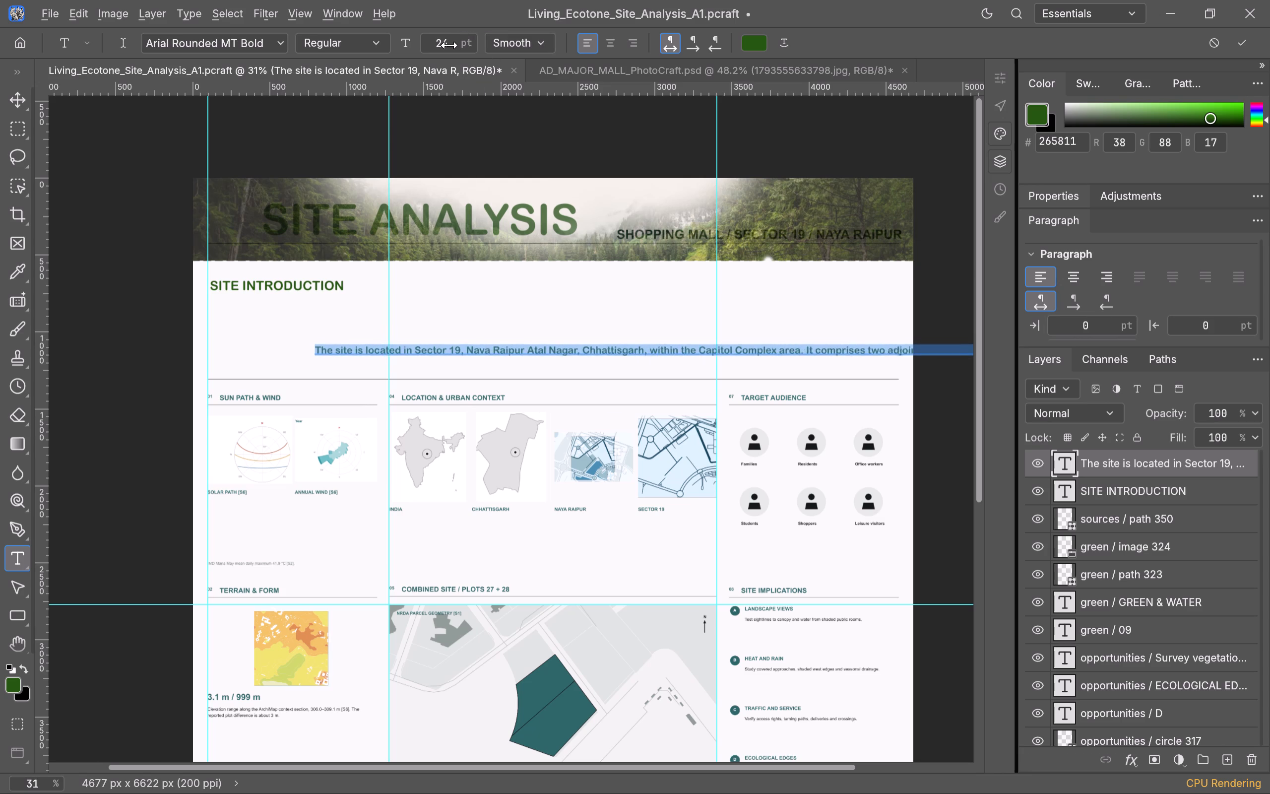
pyautogui.scroll(-8, 449, 45)
pyautogui.scroll(1, 449, 45)
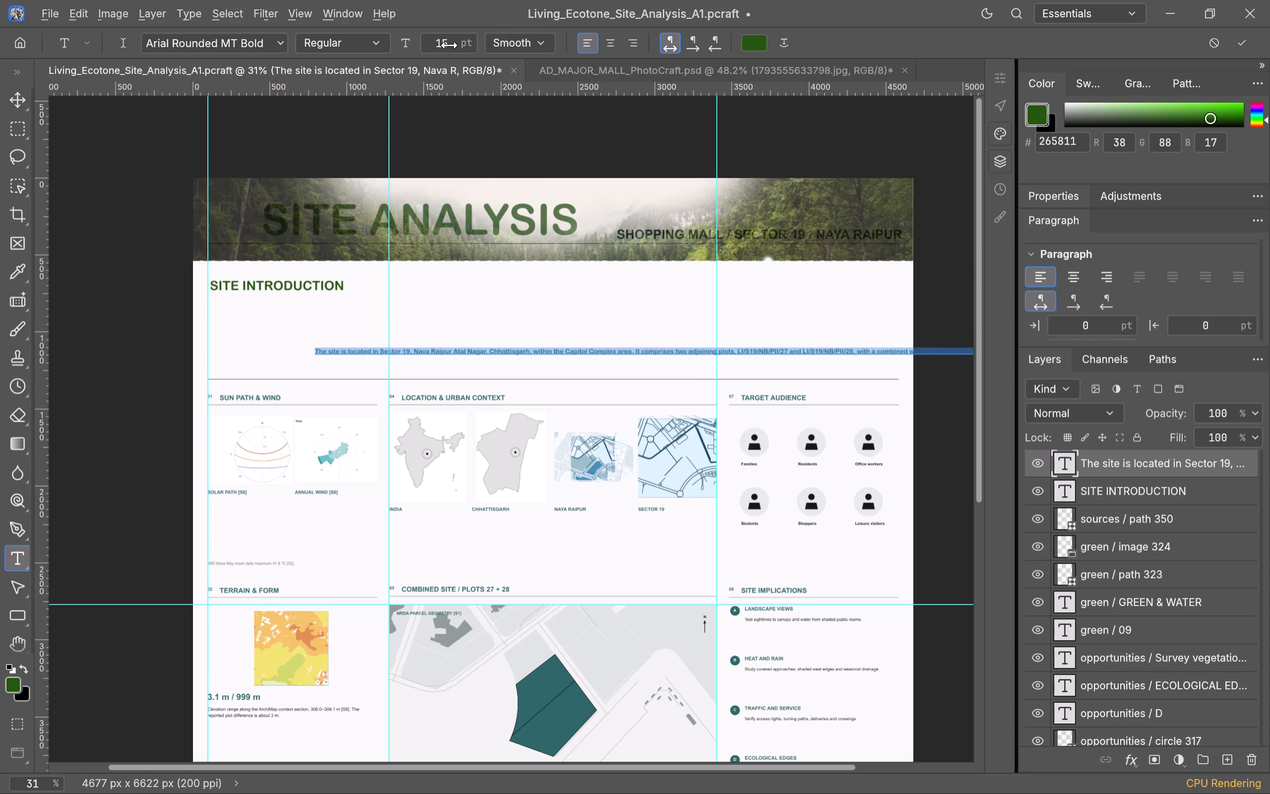
# Move the site description directly beneath the SITE INTRODUCTION heading, starting at the sheet's leftmost vertical guide.
pyautogui.click(472, 320)
pyautogui.moveTo(485, 354); pyautogui.dragTo(469, 352)
pyautogui.click(470, 361)
pyautogui.moveTo(470, 361); pyautogui.dragTo(379, 335)
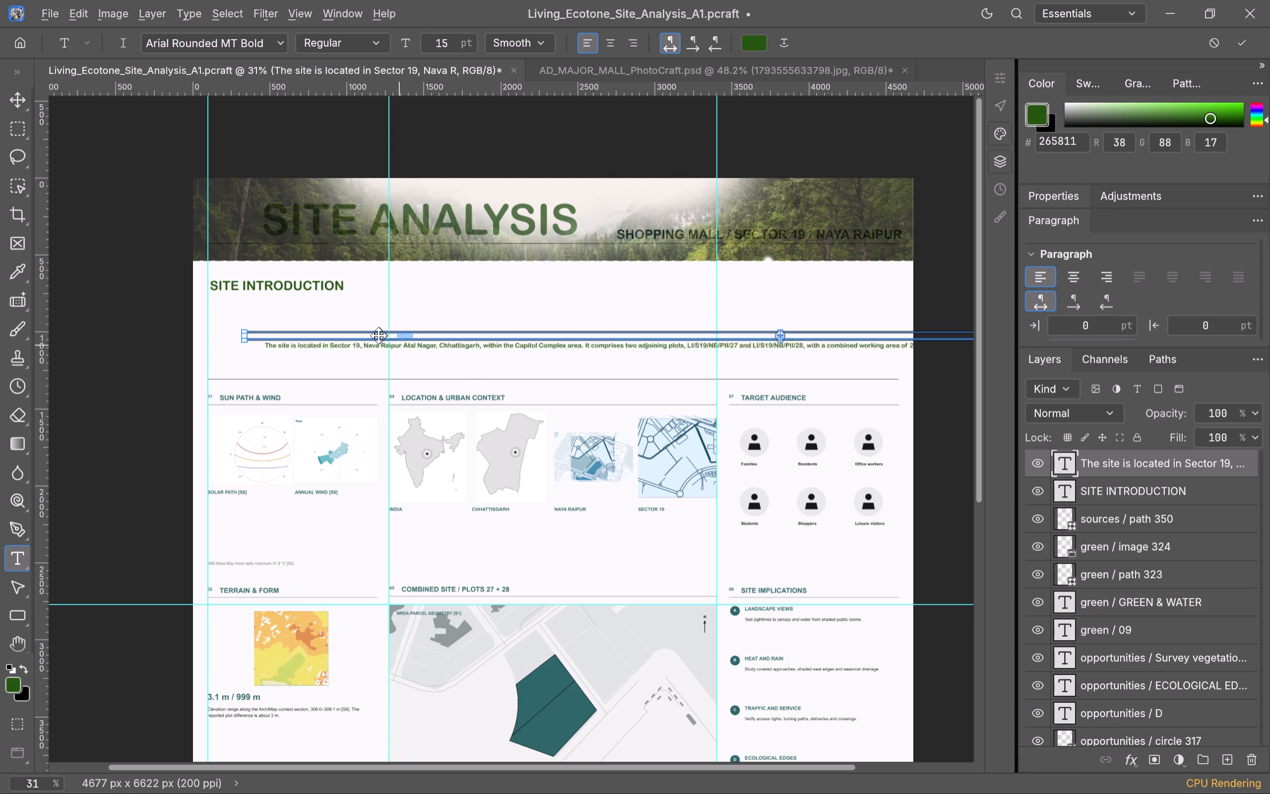
pyautogui.moveTo(379, 335); pyautogui.dragTo(357, 314)
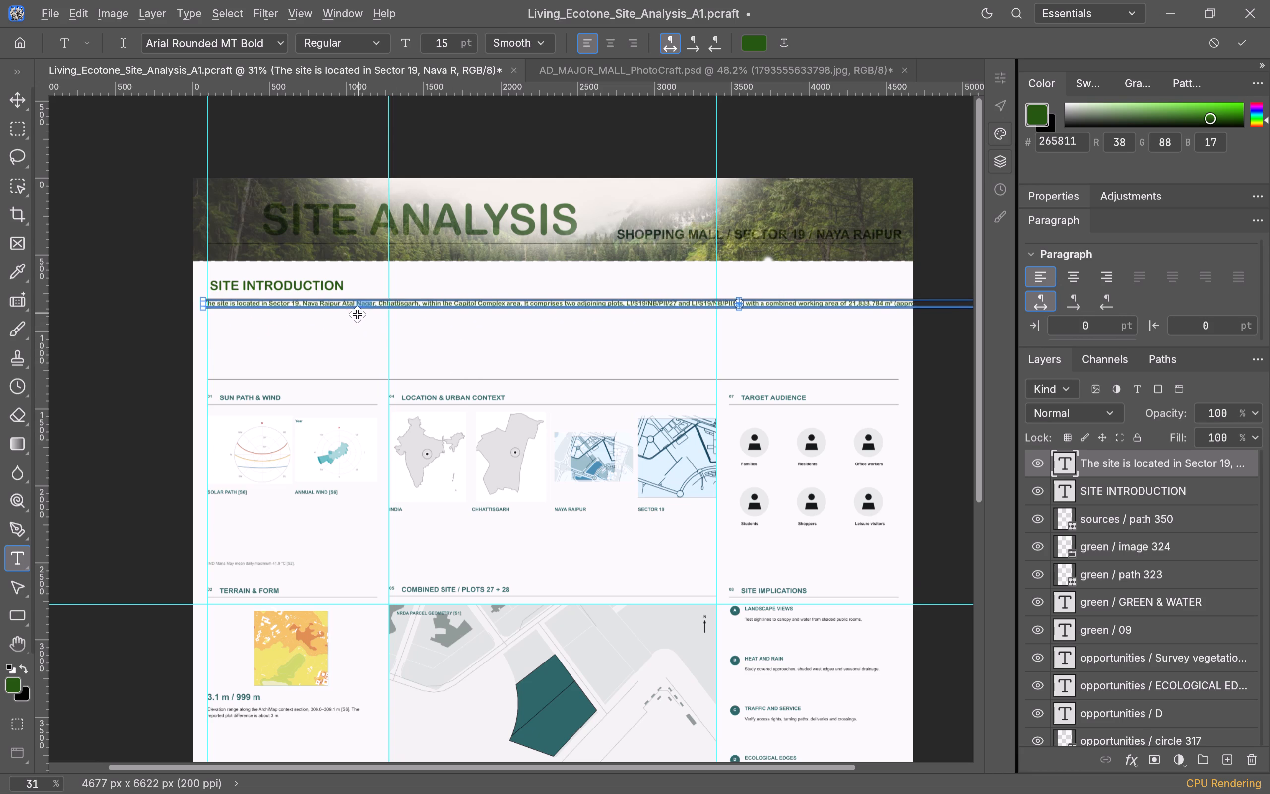
pyautogui.moveTo(357, 314); pyautogui.dragTo(362, 315)
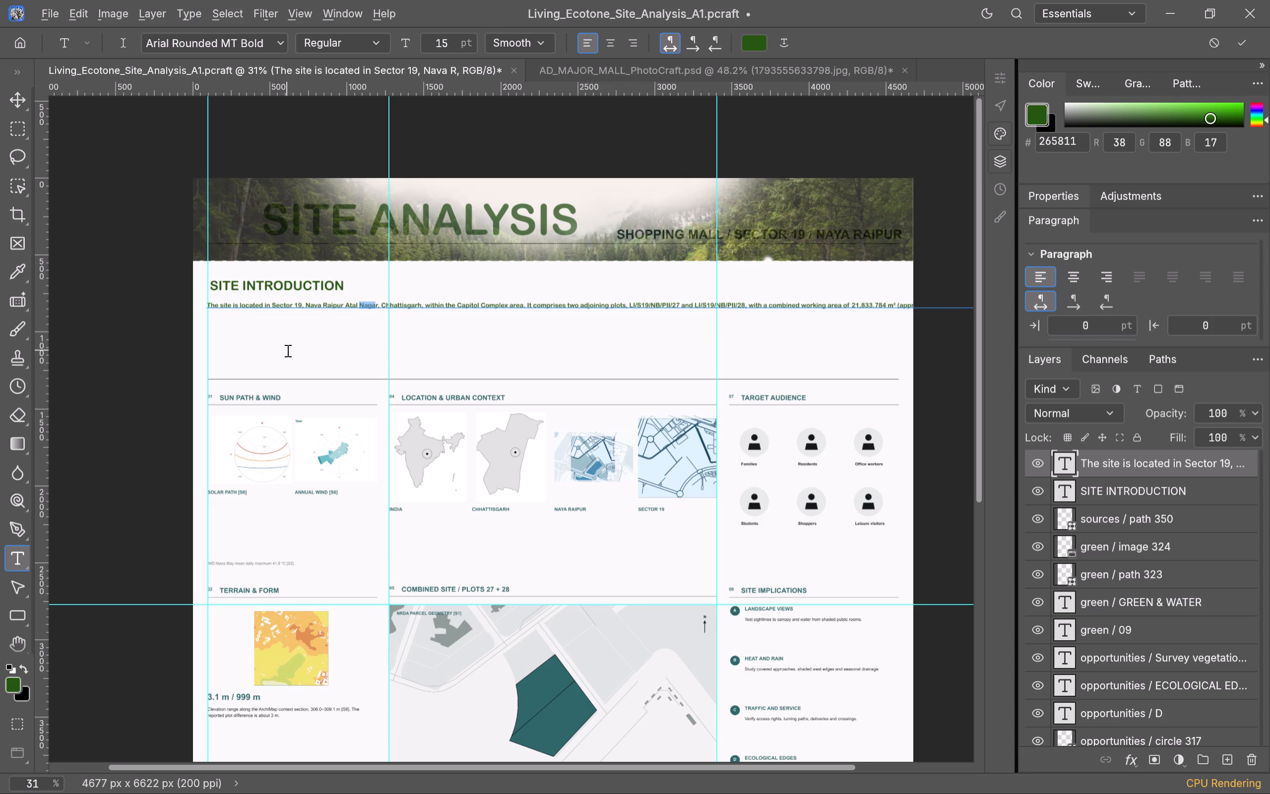
# Break the site description onto a second line after "Chhattisgarh,".
pyautogui.keyDown('alt'); pyautogui.scroll(5, 287, 350); pyautogui.keyUp('alt')
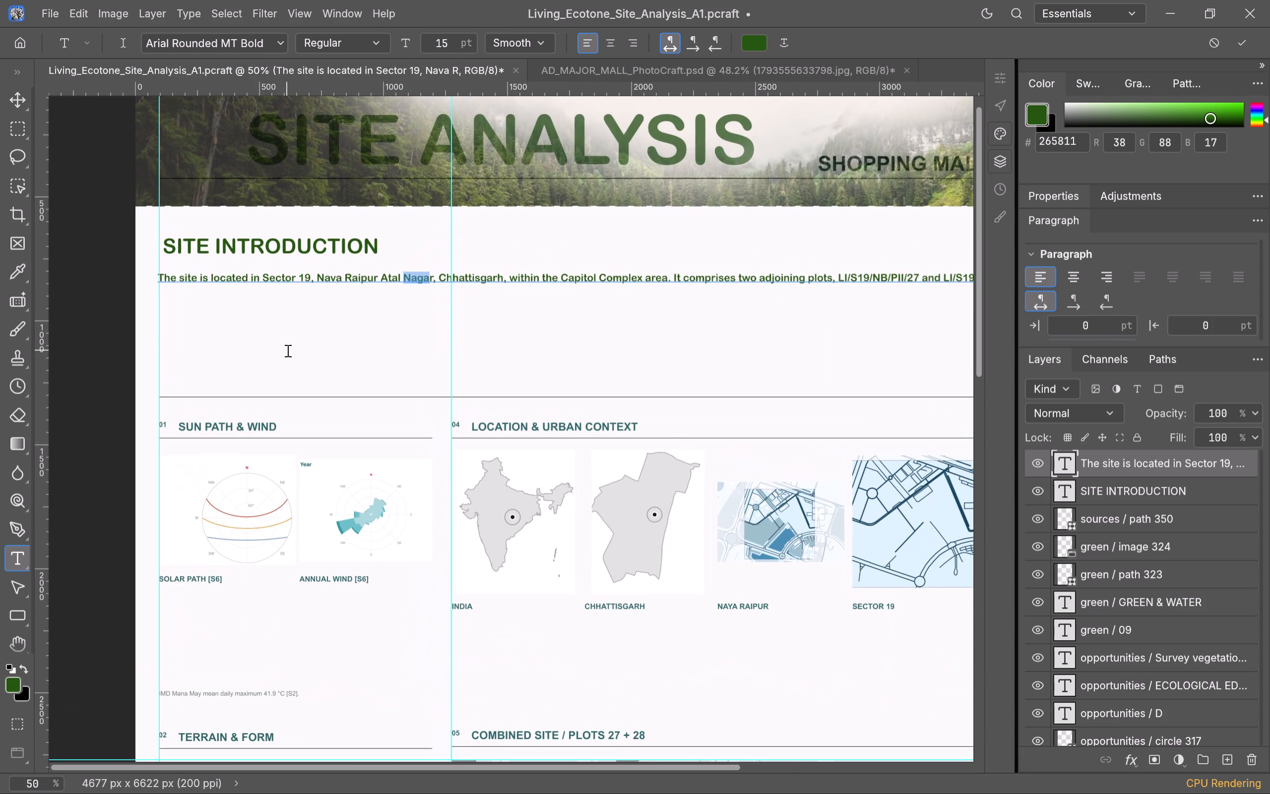
pyautogui.click(488, 292)
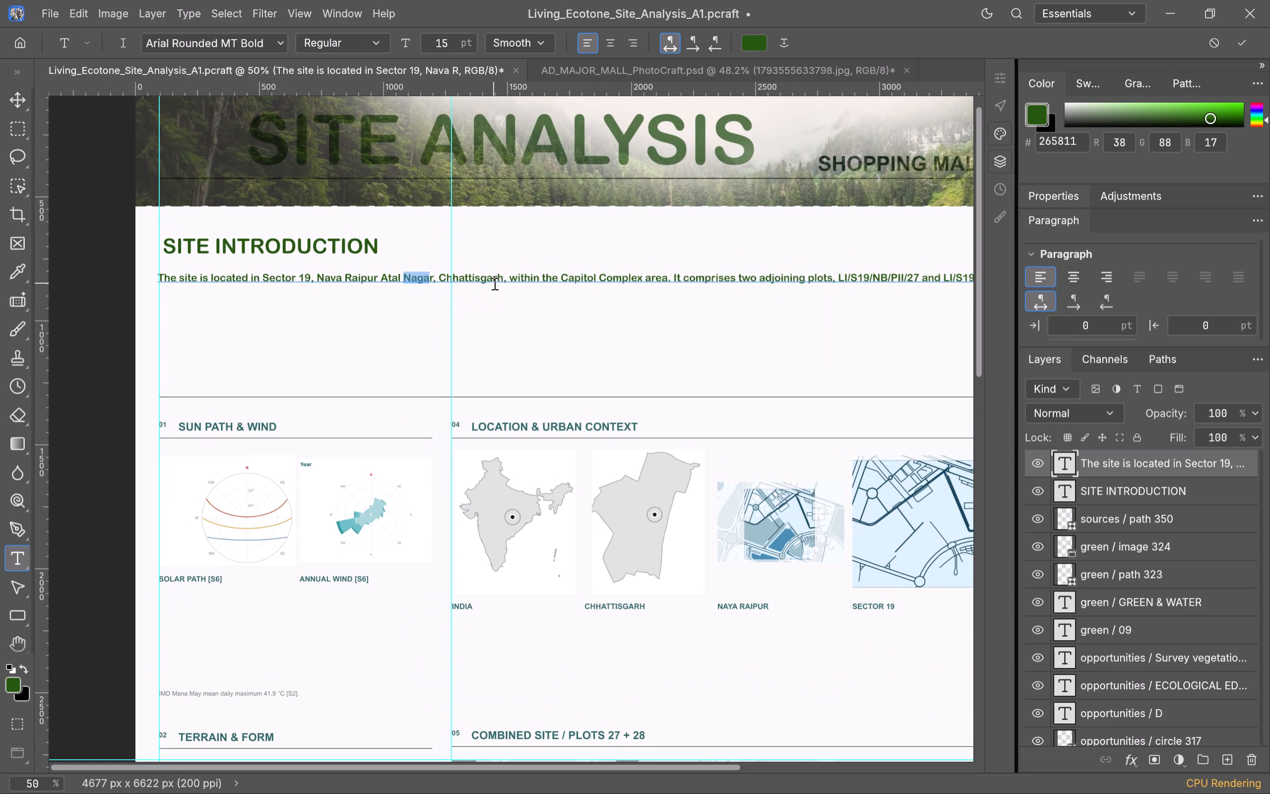
pyautogui.click(501, 278)
pyautogui.click(508, 280)
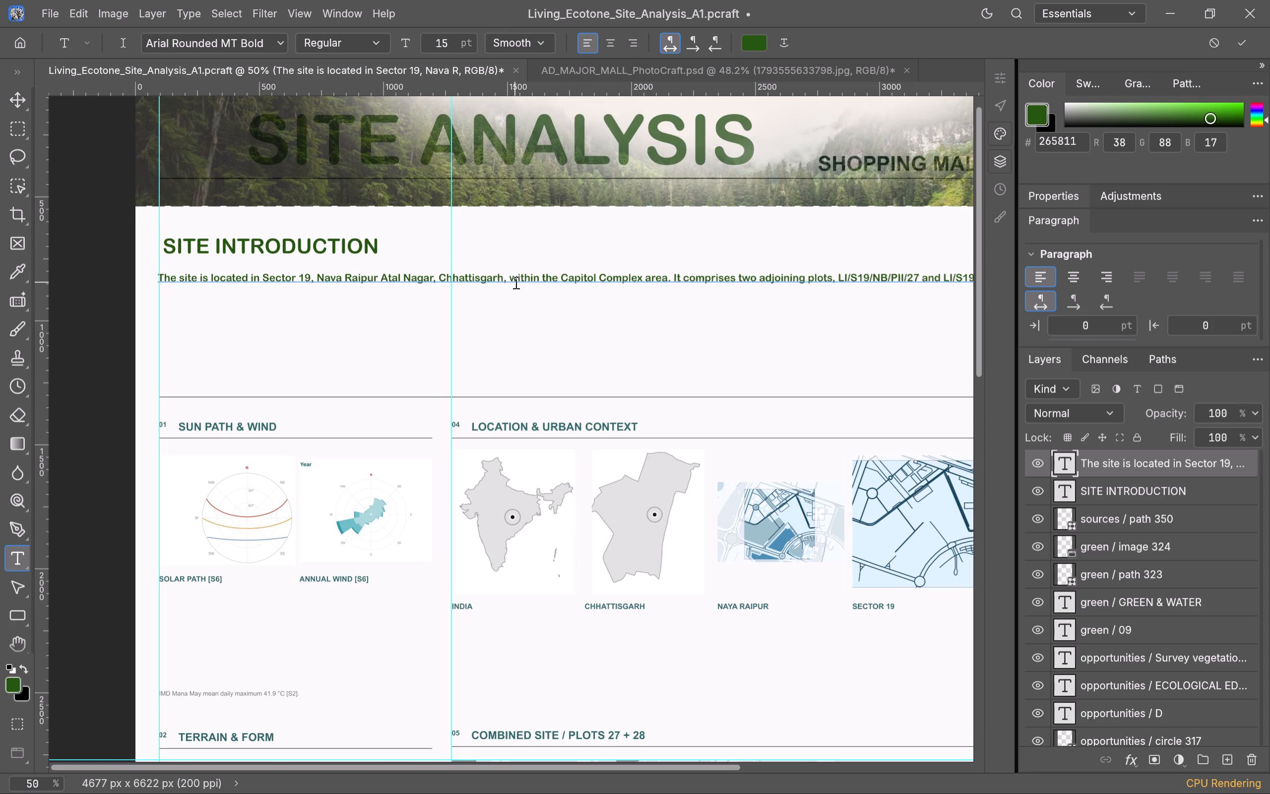
pyautogui.click(512, 277)
pyautogui.press('Return')
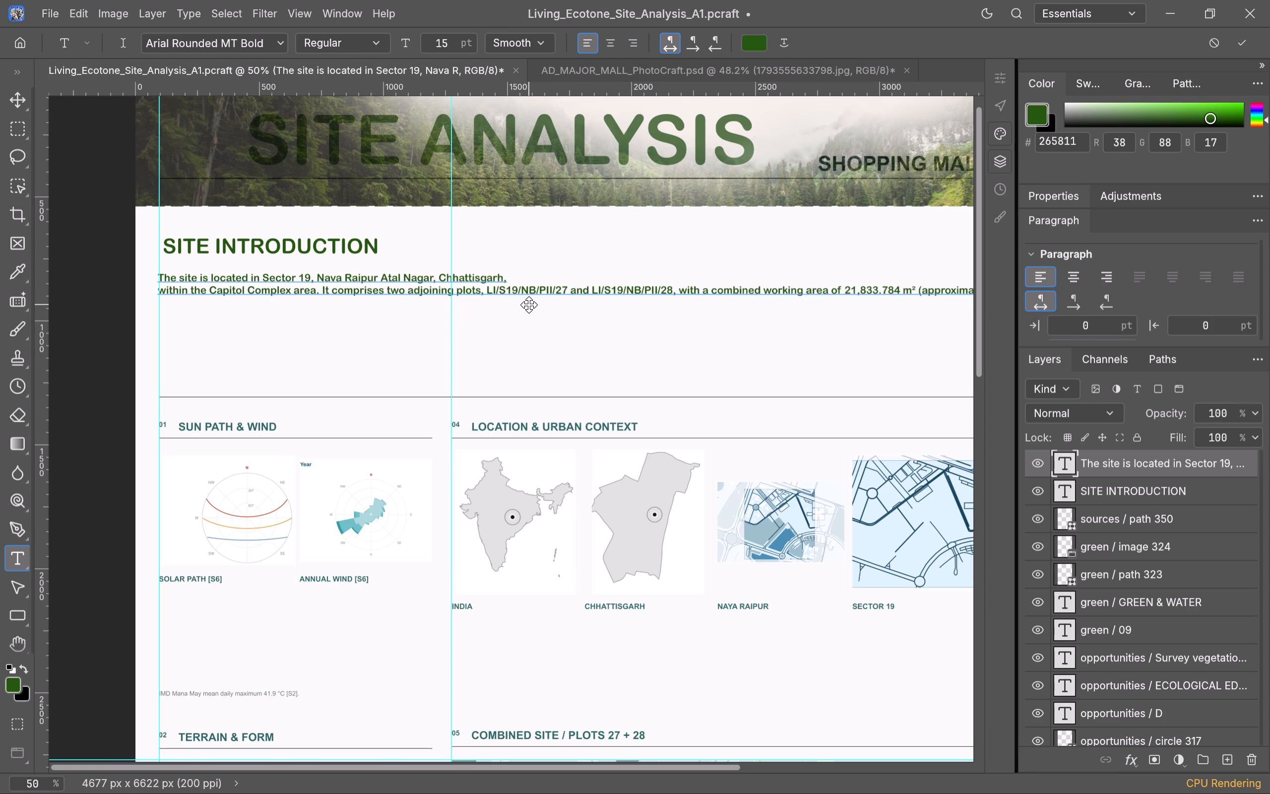
# Delete the plot numbers "LI/S19/NB/PII/27 and LI/S19/NB/PII/28," from the second line of the site description.
pyautogui.click(672, 286)
pyautogui.press('BackSpace')
pyautogui.press('BackSpace')
pyautogui.press('BackSpace')
pyautogui.press('BackSpace')
pyautogui.press('BackSpace')
pyautogui.press('BackSpace')
pyautogui.press('BackSpace')
pyautogui.press('BackSpace')
pyautogui.press('BackSpace')
pyautogui.press('BackSpace')
pyautogui.press('BackSpace')
pyautogui.press('BackSpace')
pyautogui.press('BackSpace')
pyautogui.press('BackSpace')
pyautogui.press('BackSpace')
pyautogui.press('BackSpace')
pyautogui.press('BackSpace')
pyautogui.press('BackSpace')
pyautogui.press('BackSpace')
pyautogui.press('BackSpace')
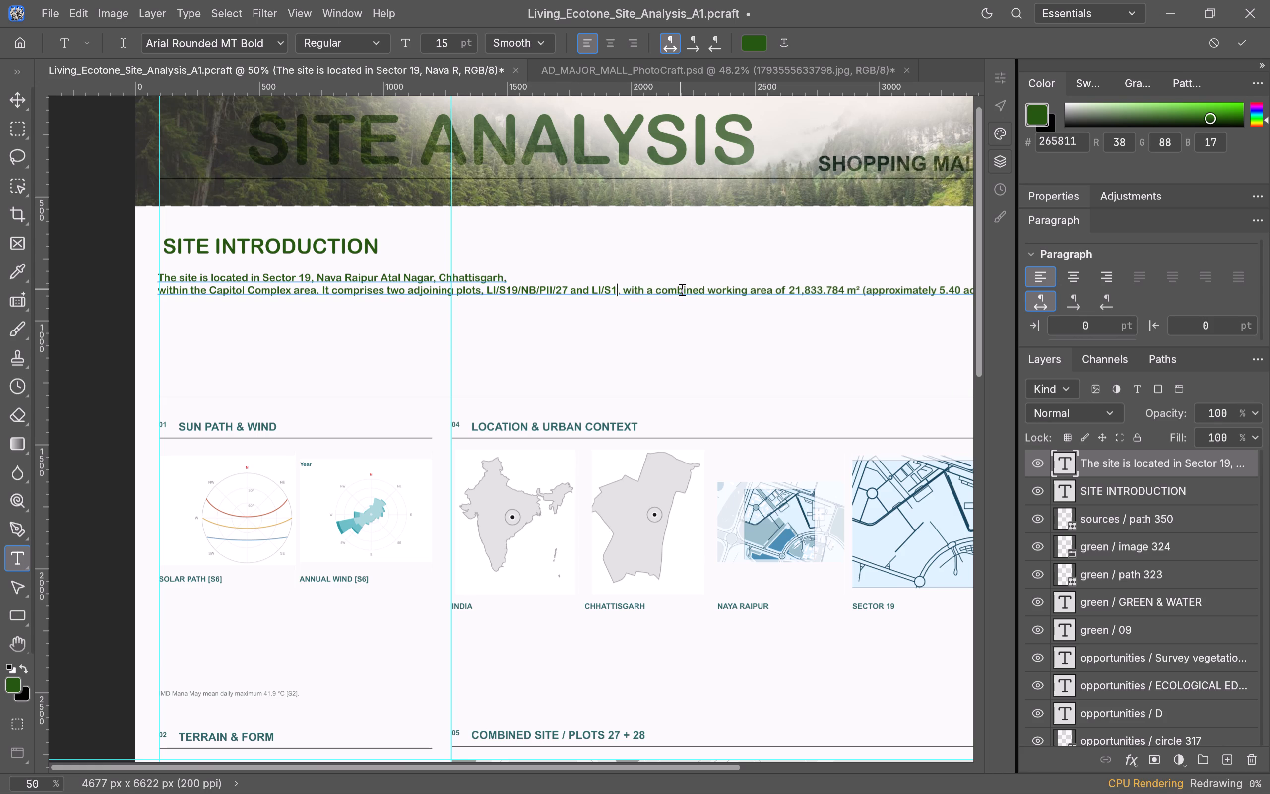
pyautogui.press('BackSpace')
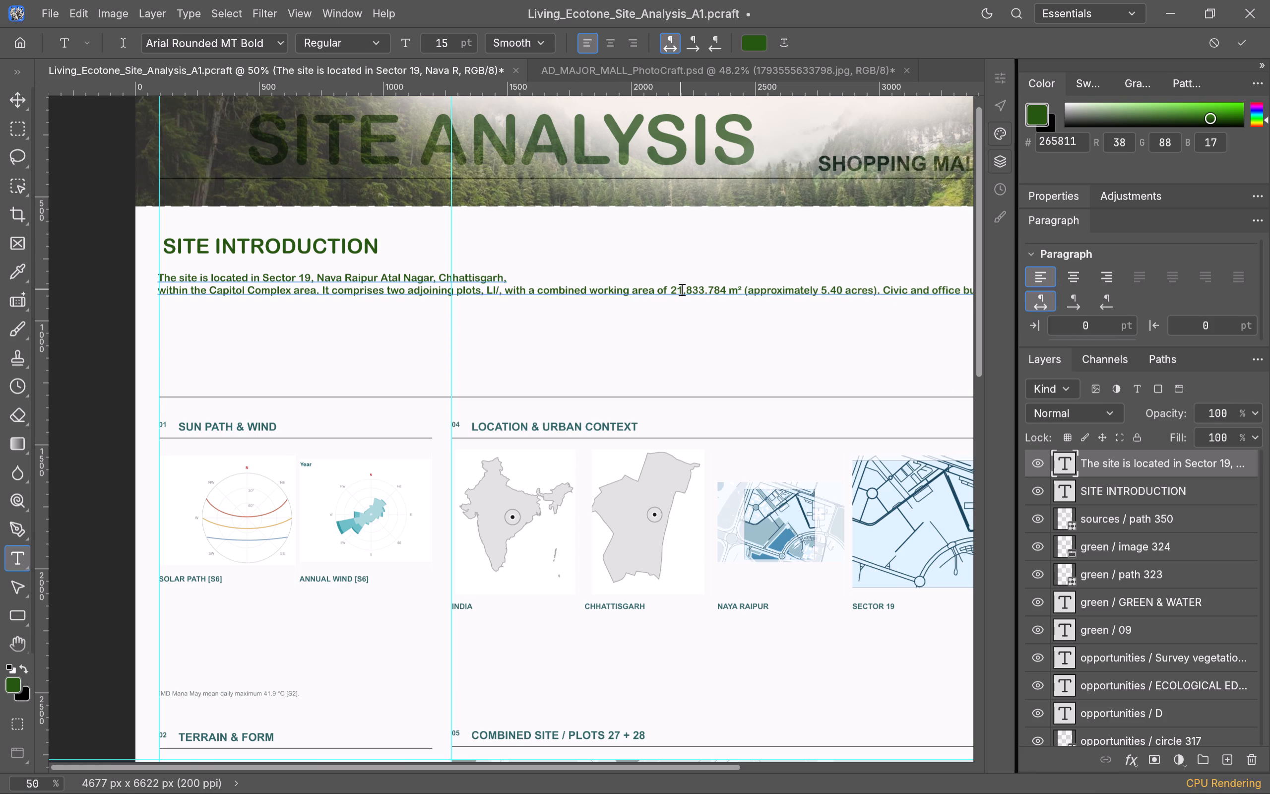
pyautogui.press('BackSpace')
pyautogui.press('BackSpace')
pyautogui.press('BackSpace')
pyautogui.press('BackSpace')
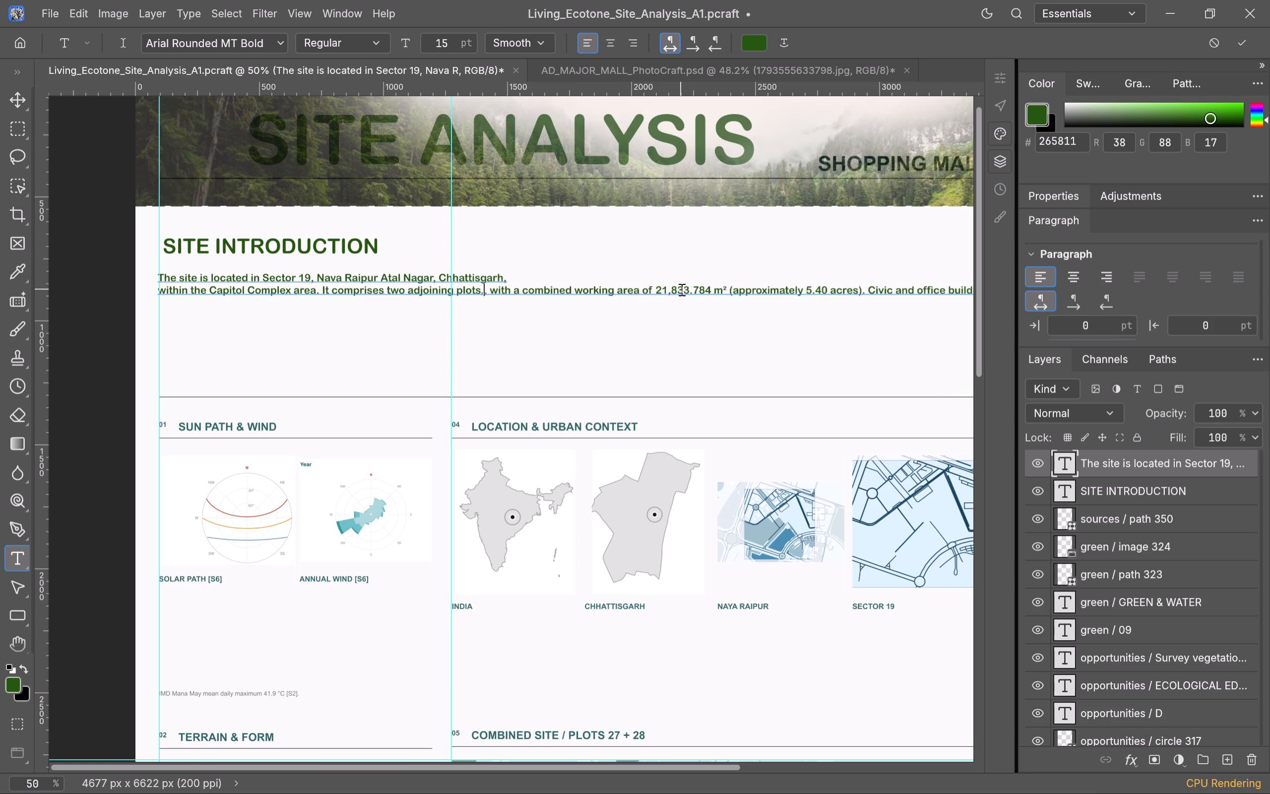
pyautogui.press('BackSpace')
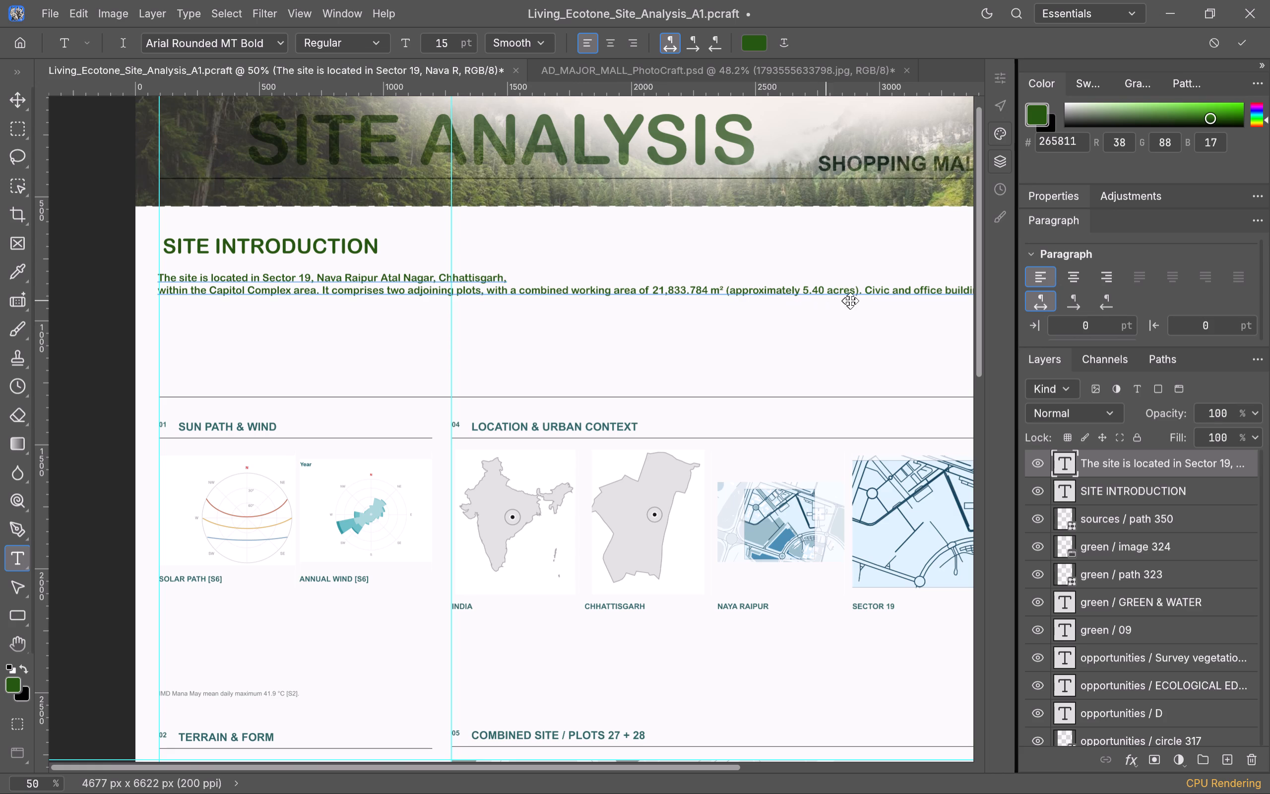
# Break the remaining site description into further lines after "two adjoining plots, with" and after "(approximately 5.40 acres).".
pyautogui.click(862, 291)
pyautogui.click(508, 293)
pyautogui.press('Return')
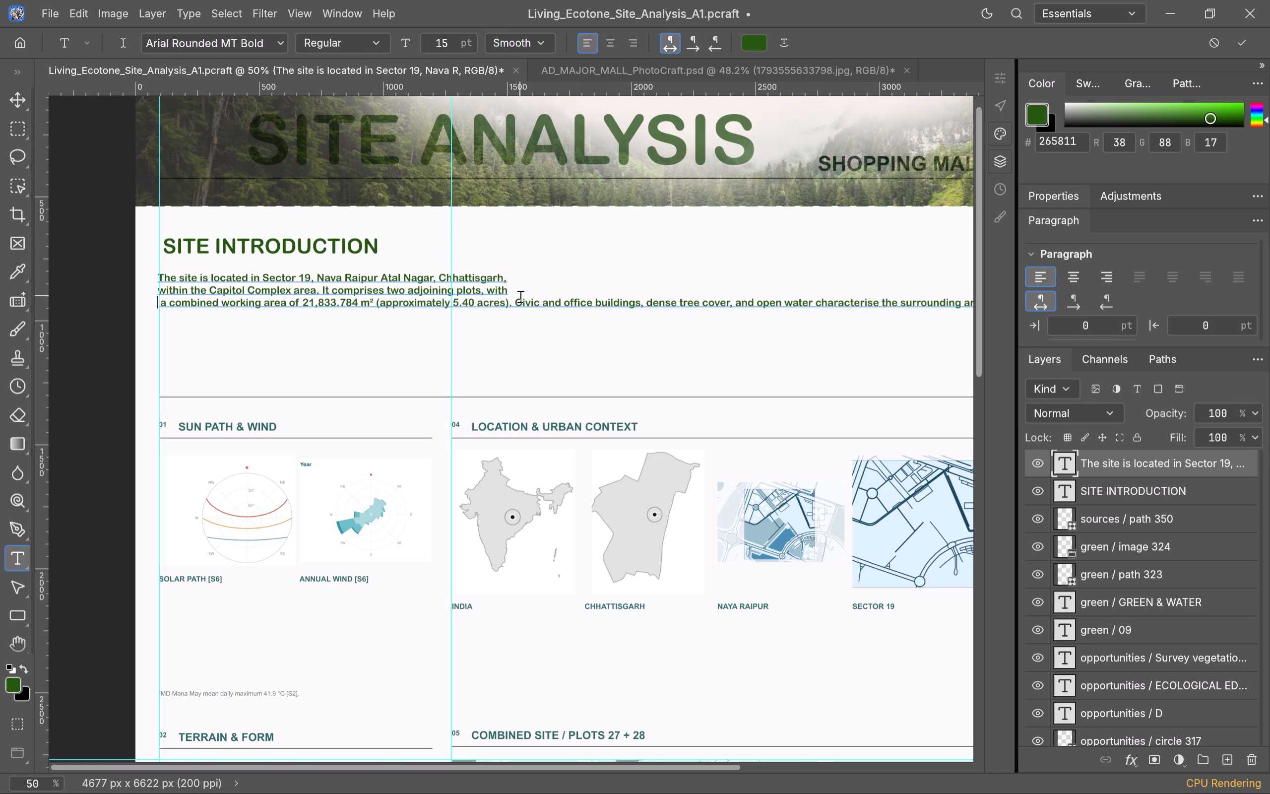
pyautogui.click(512, 307)
pyautogui.press('Return')
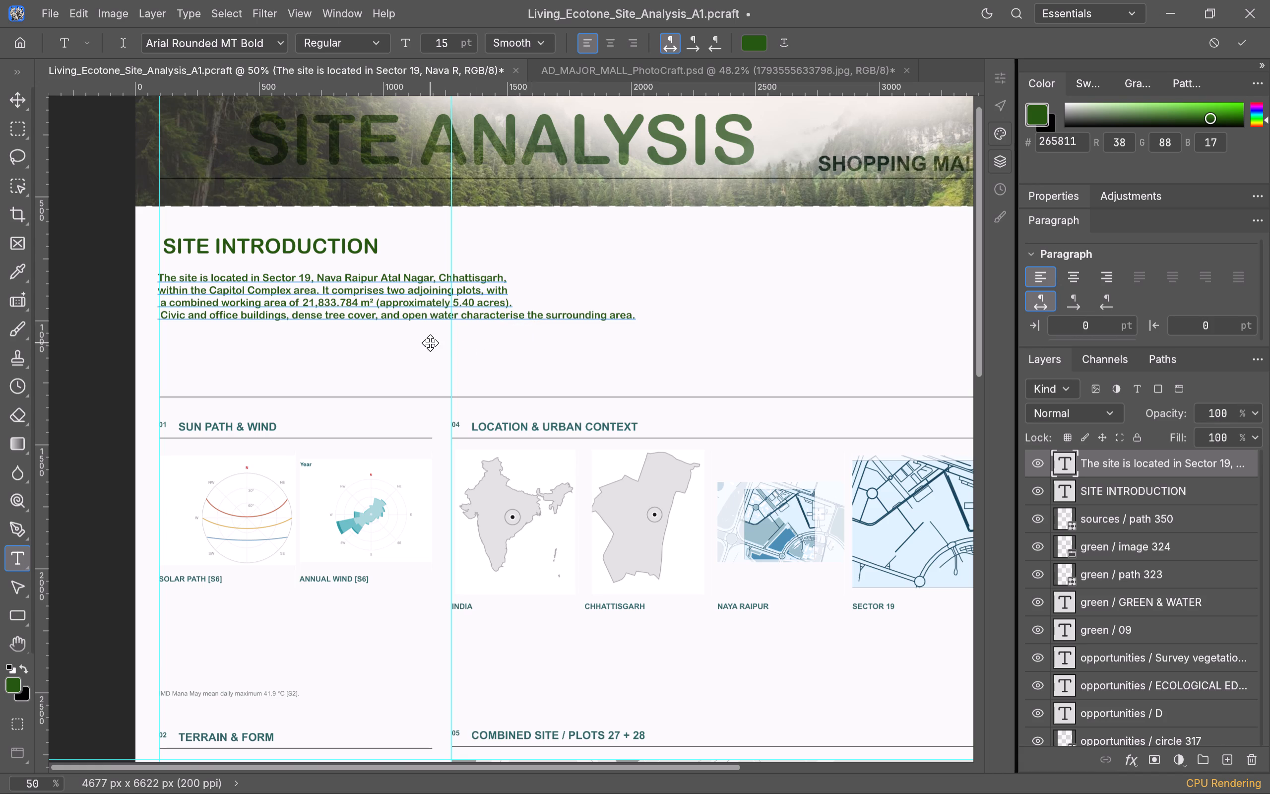
# Delete the word "characterise" from the last line of the site description.
pyautogui.click(526, 319)
pyautogui.press('BackSpace')
pyautogui.press('BackSpace')
pyautogui.press('BackSpace')
pyautogui.press('BackSpace')
pyautogui.press('BackSpace')
pyautogui.press('BackSpace')
pyautogui.press('BackSpace')
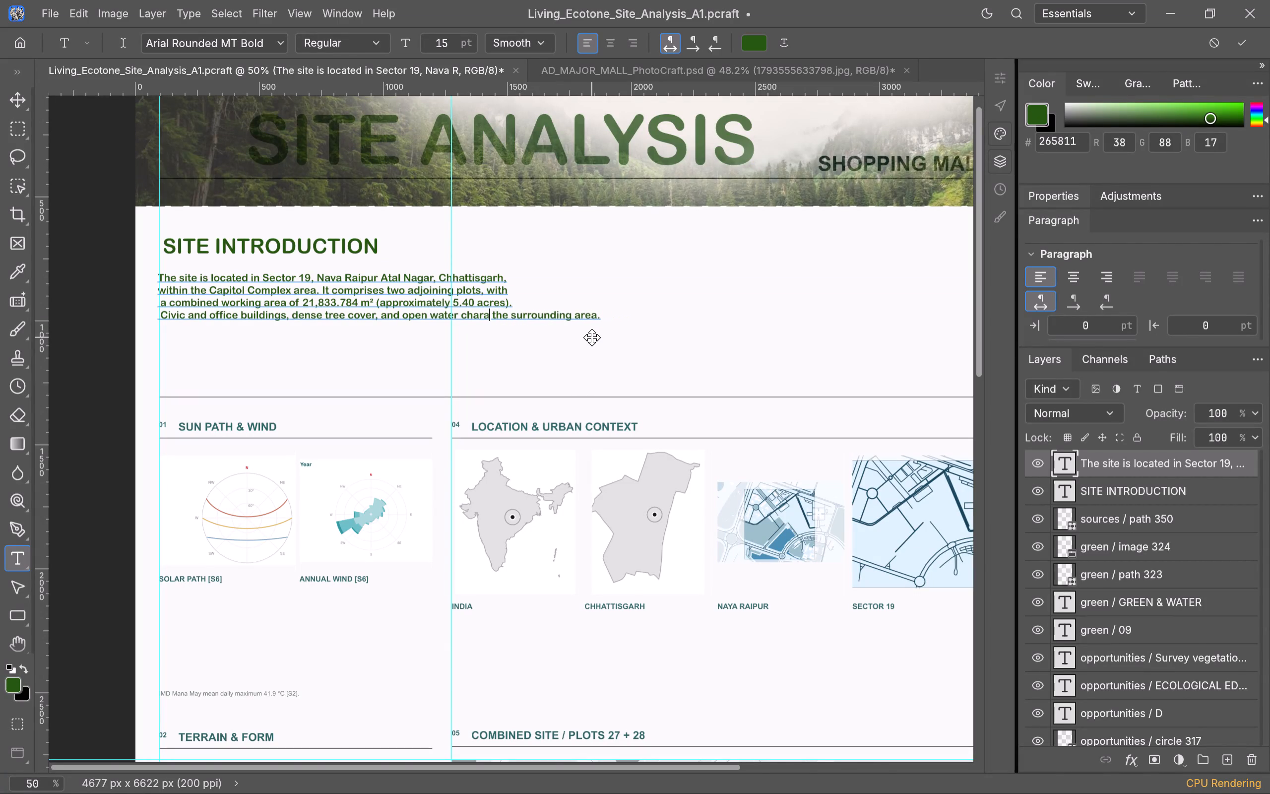
pyautogui.press('BackSpace')
pyautogui.press('BackSpace')
pyautogui.press('BackSpace')
pyautogui.press('BackSpace')
pyautogui.press('BackSpace')
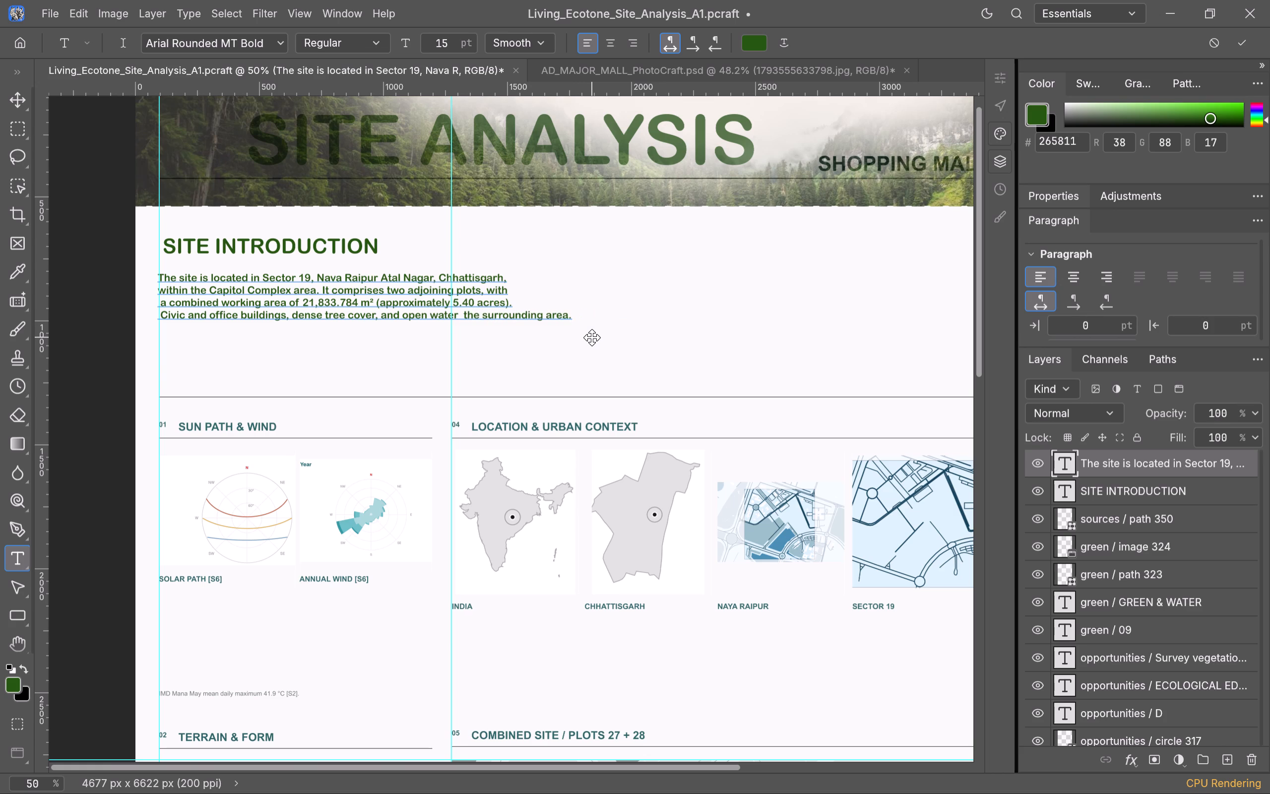
pyautogui.press('BackSpace')
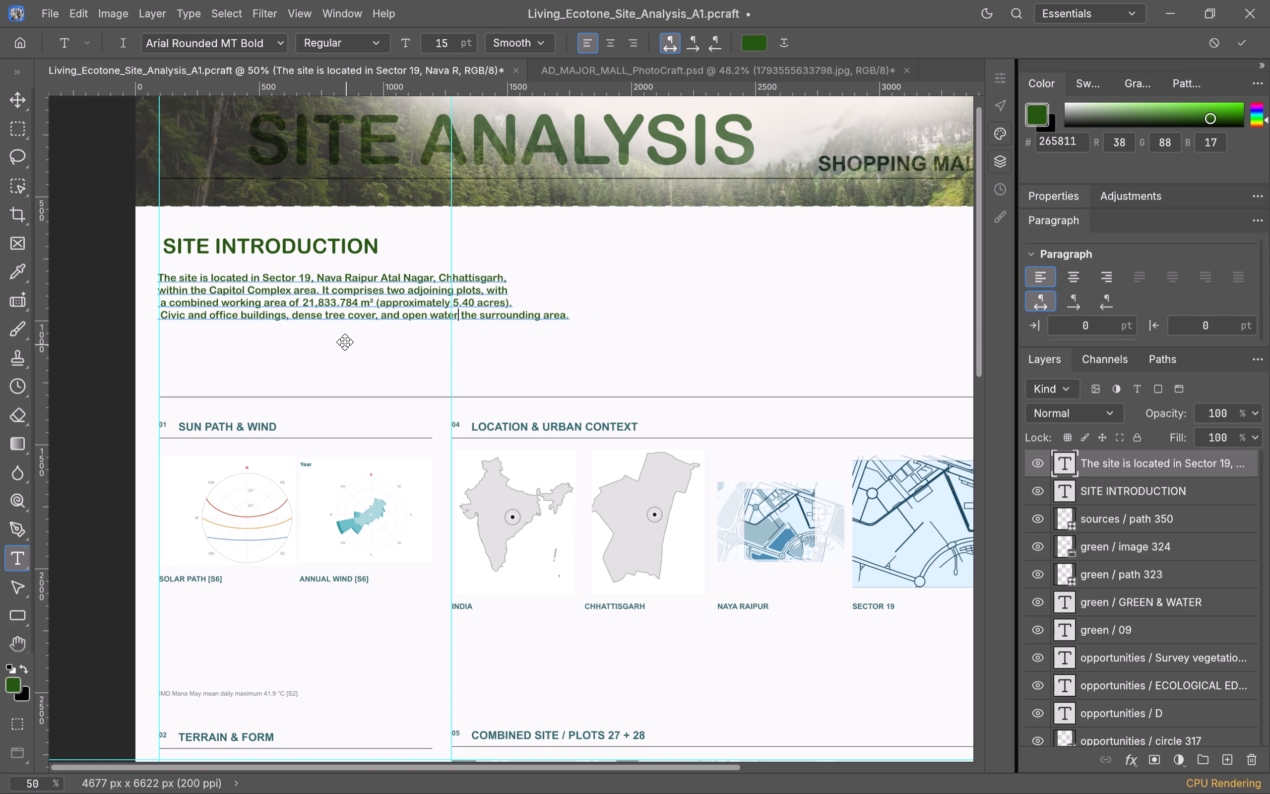
# Delete the word "dense" from the last line of the site description and commit the text.
pyautogui.click(325, 313)
pyautogui.press('BackSpace')
pyautogui.press('BackSpace')
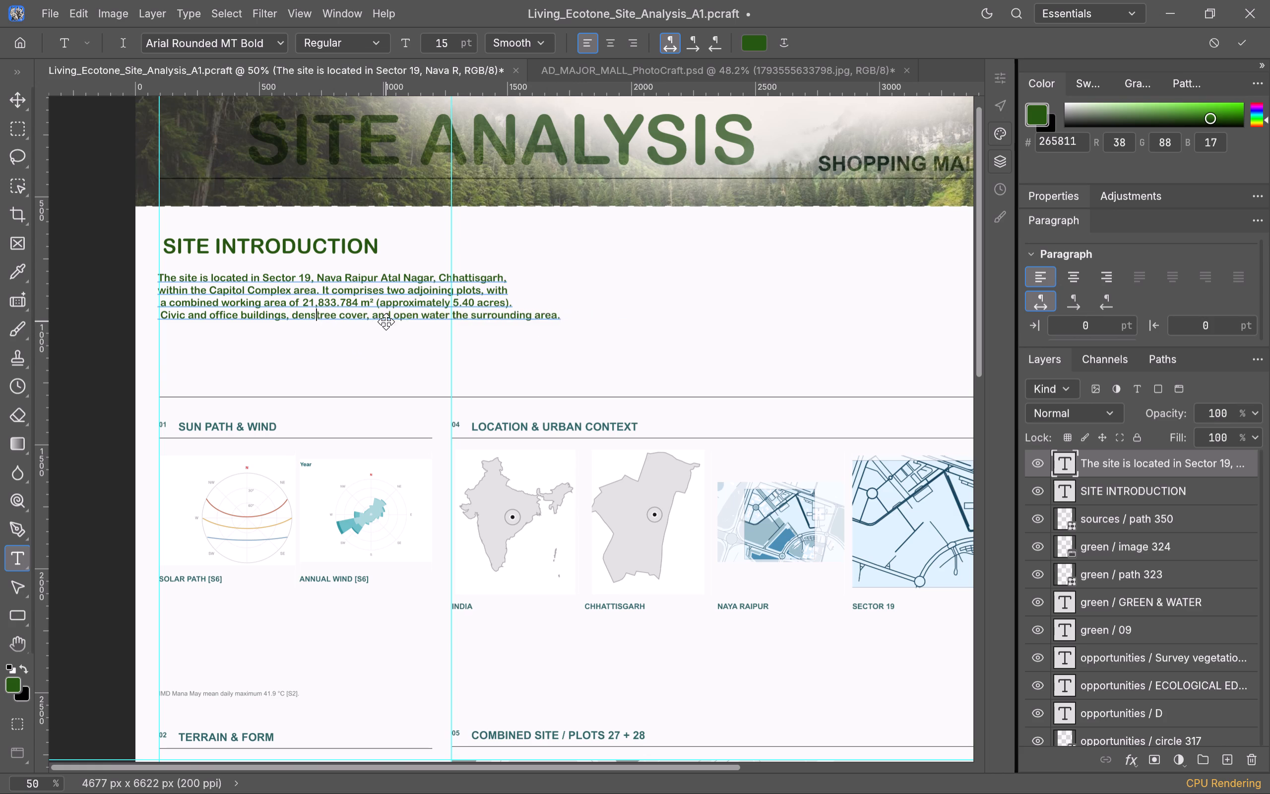
pyautogui.press('BackSpace')
pyautogui.press('BackSpace')
pyautogui.press('BackSpace')
pyautogui.press('BackSpace')
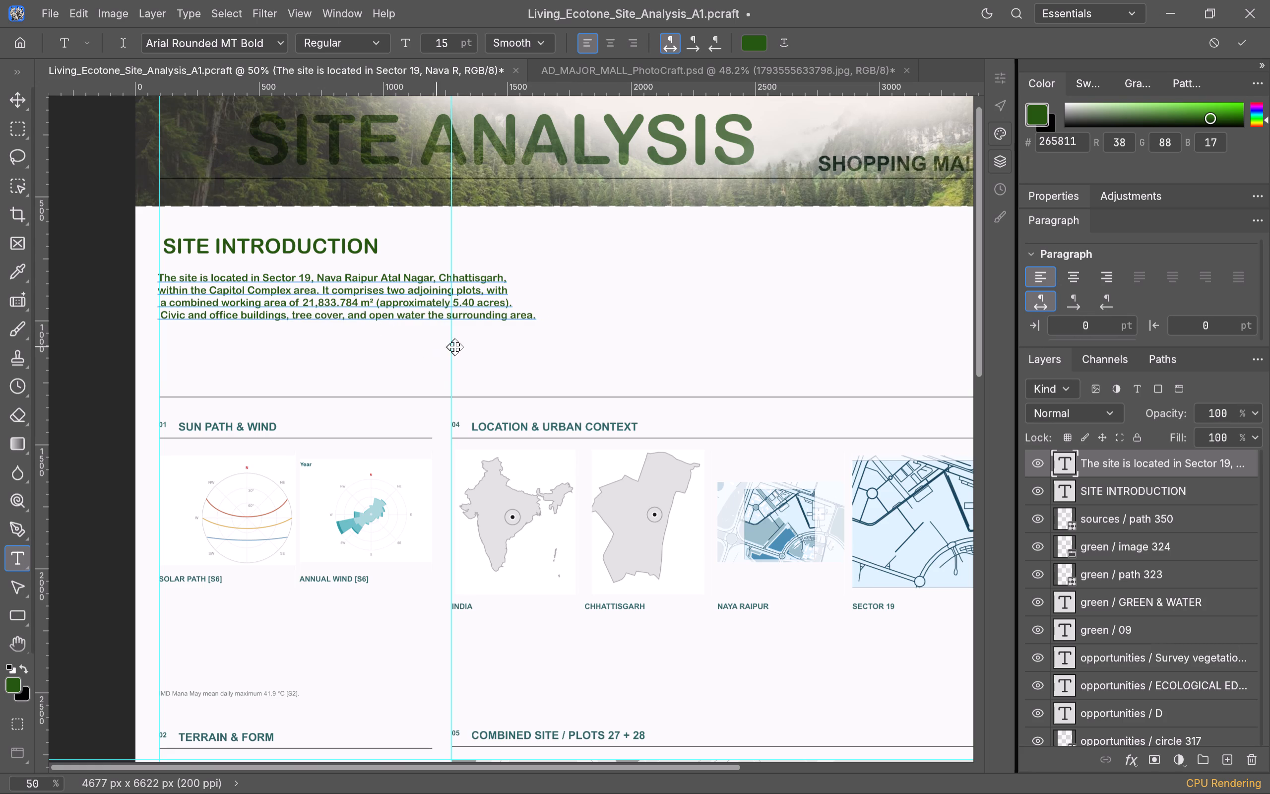
pyautogui.click(278, 370)
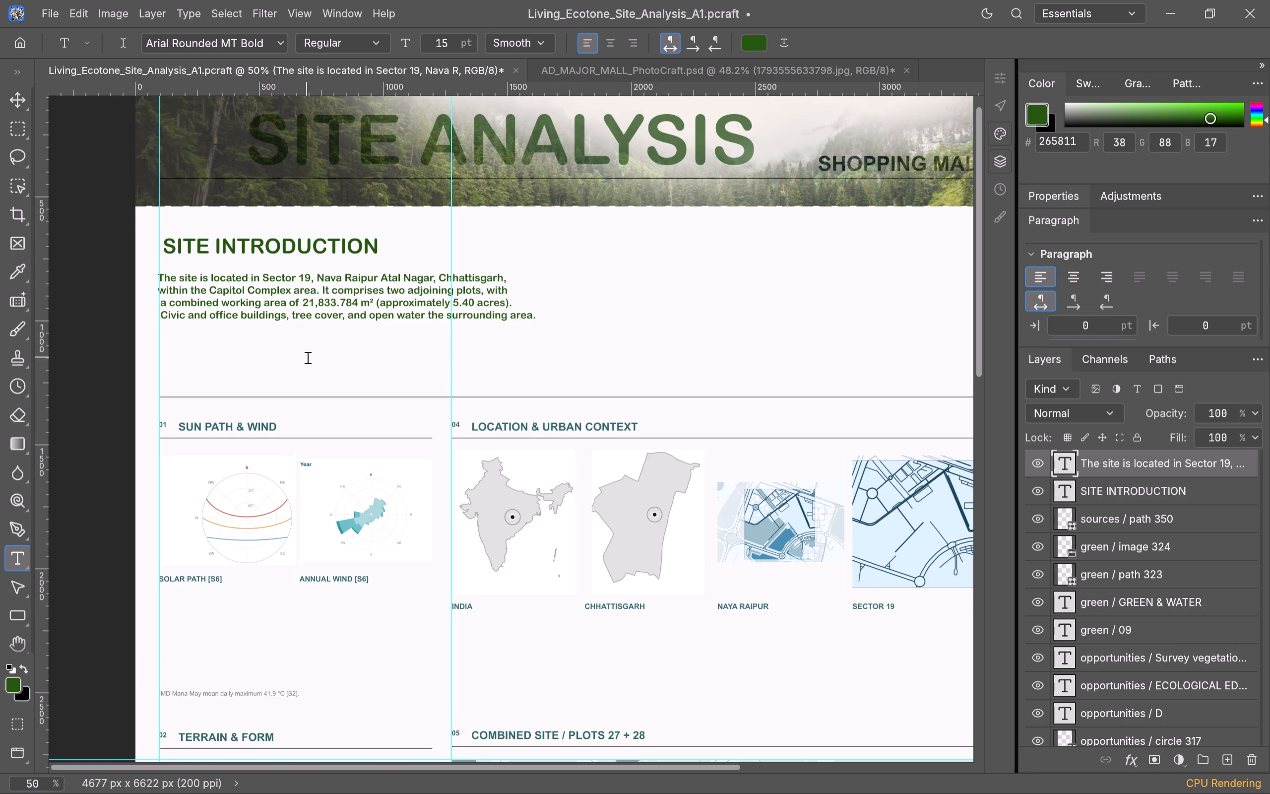
# Examine how the site introduction sits between the forest header and the sections below it.
pyautogui.scroll(2, 307, 357)
pyautogui.scroll(-1, 307, 357)
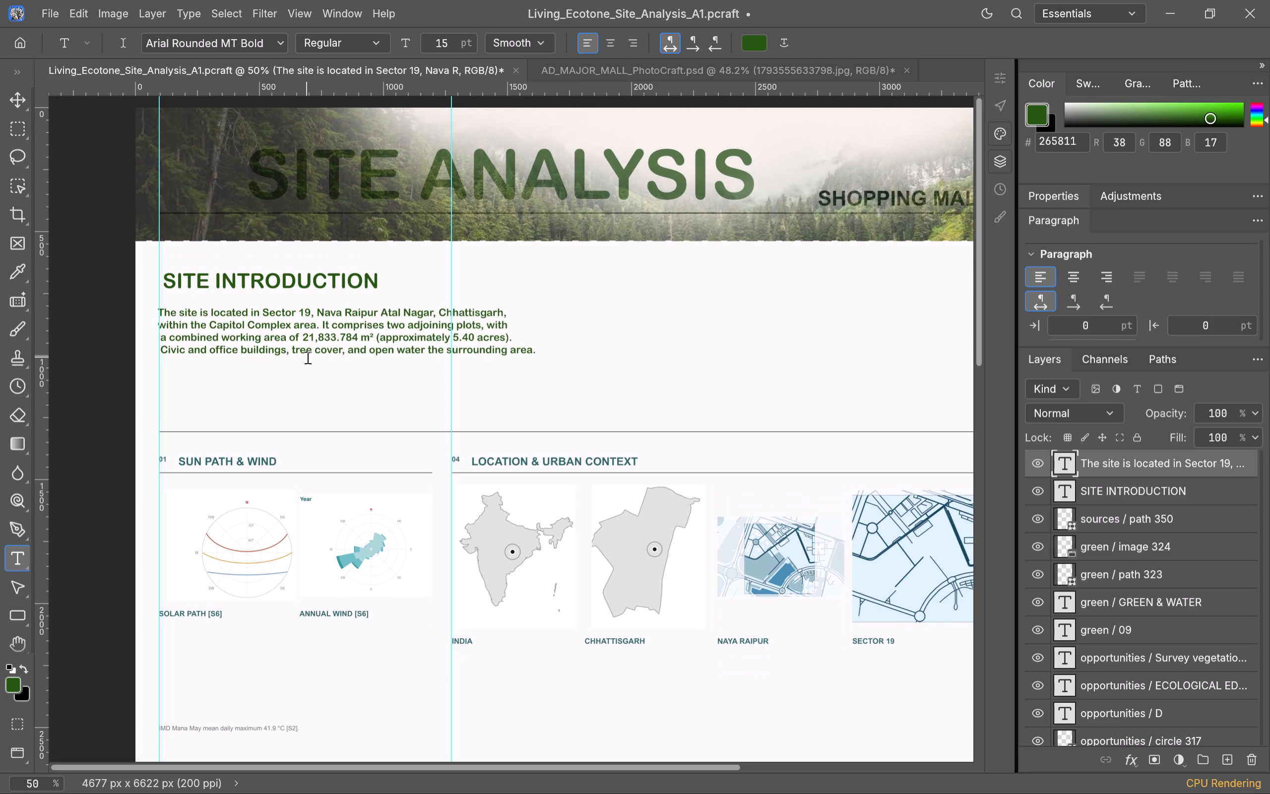
pyautogui.scroll(1, 423, 420)
pyautogui.scroll(-2, 423, 420)
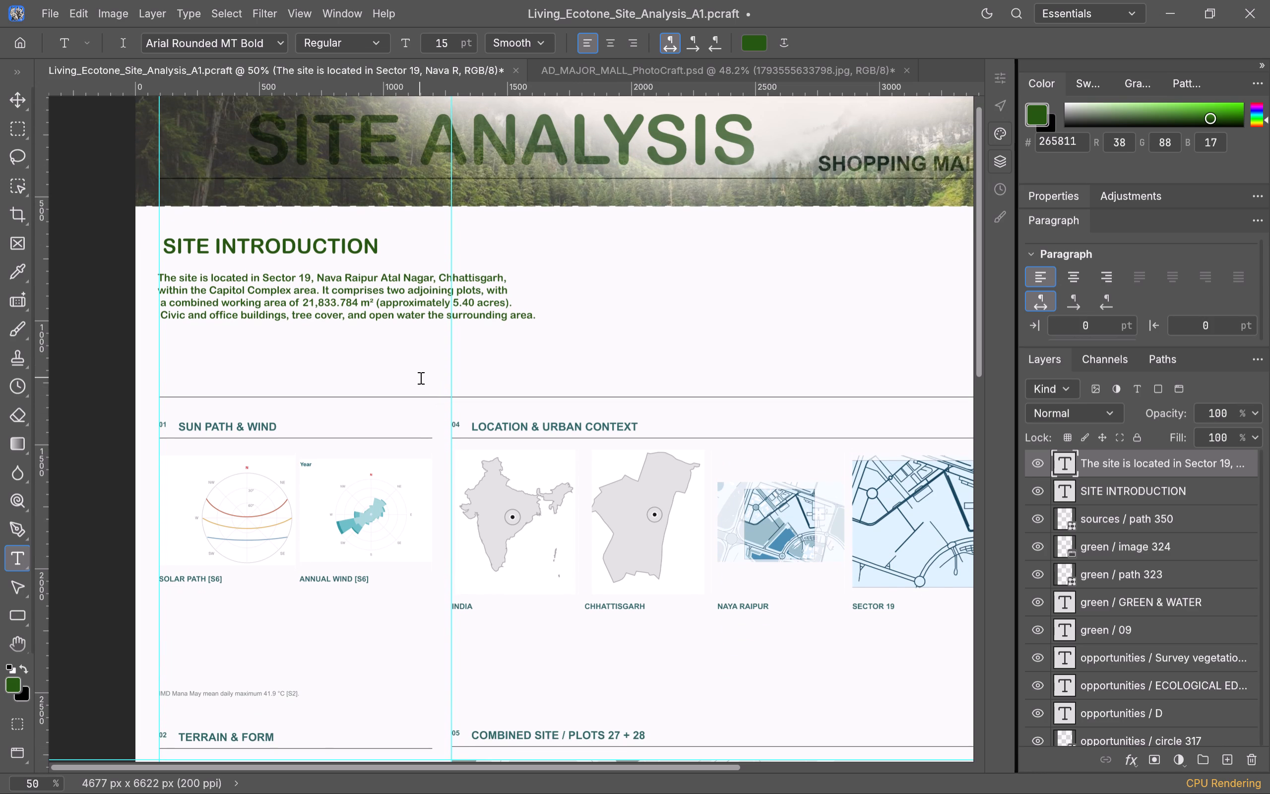
pyautogui.scroll(-2, 420, 378)
pyautogui.scroll(1, 420, 378)
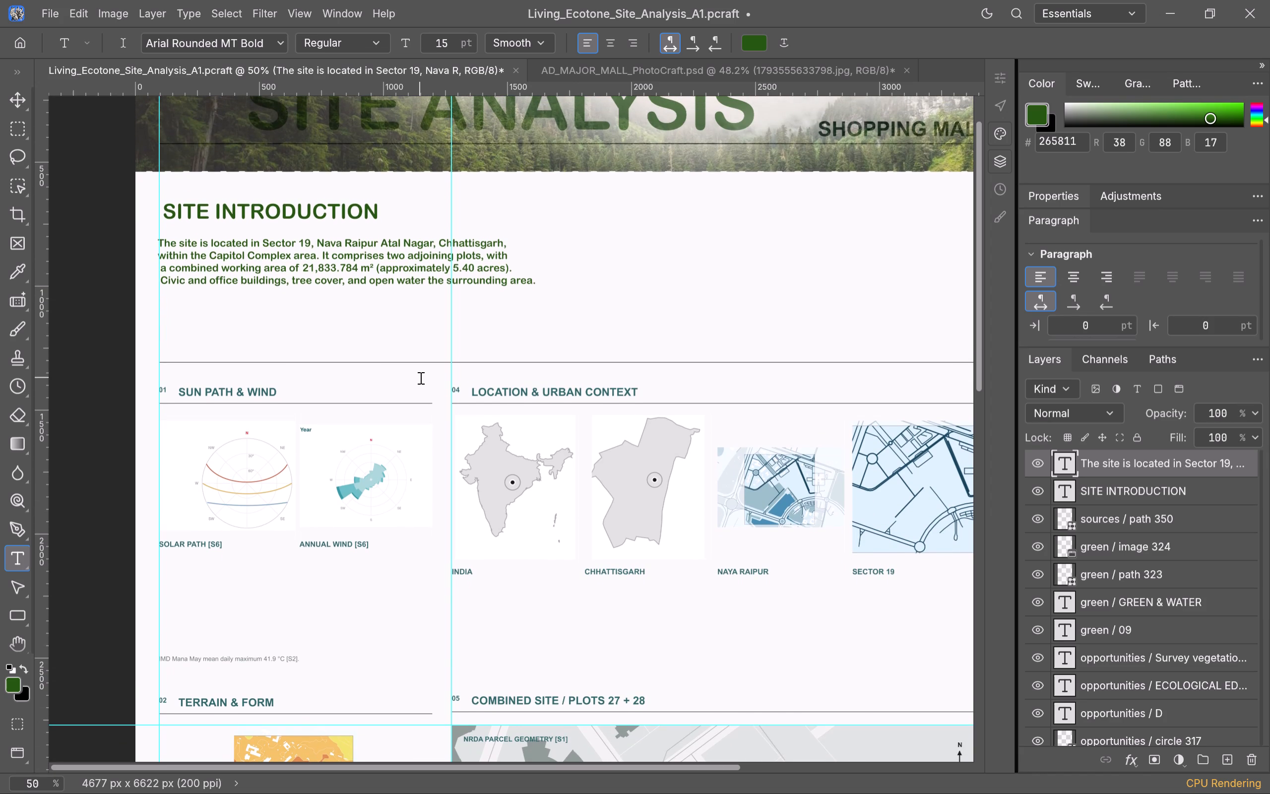
pyautogui.scroll(1, 420, 378)
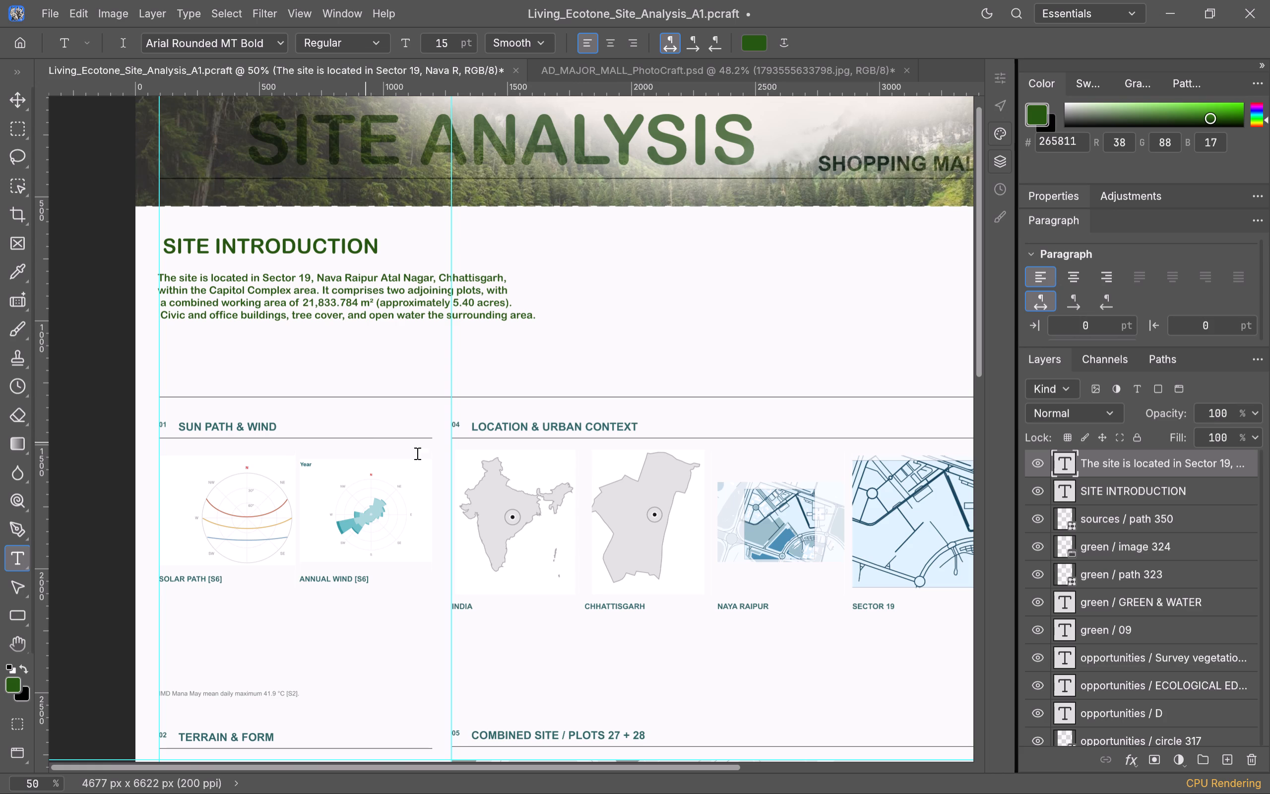
pyautogui.scroll(-3, 473, 462)
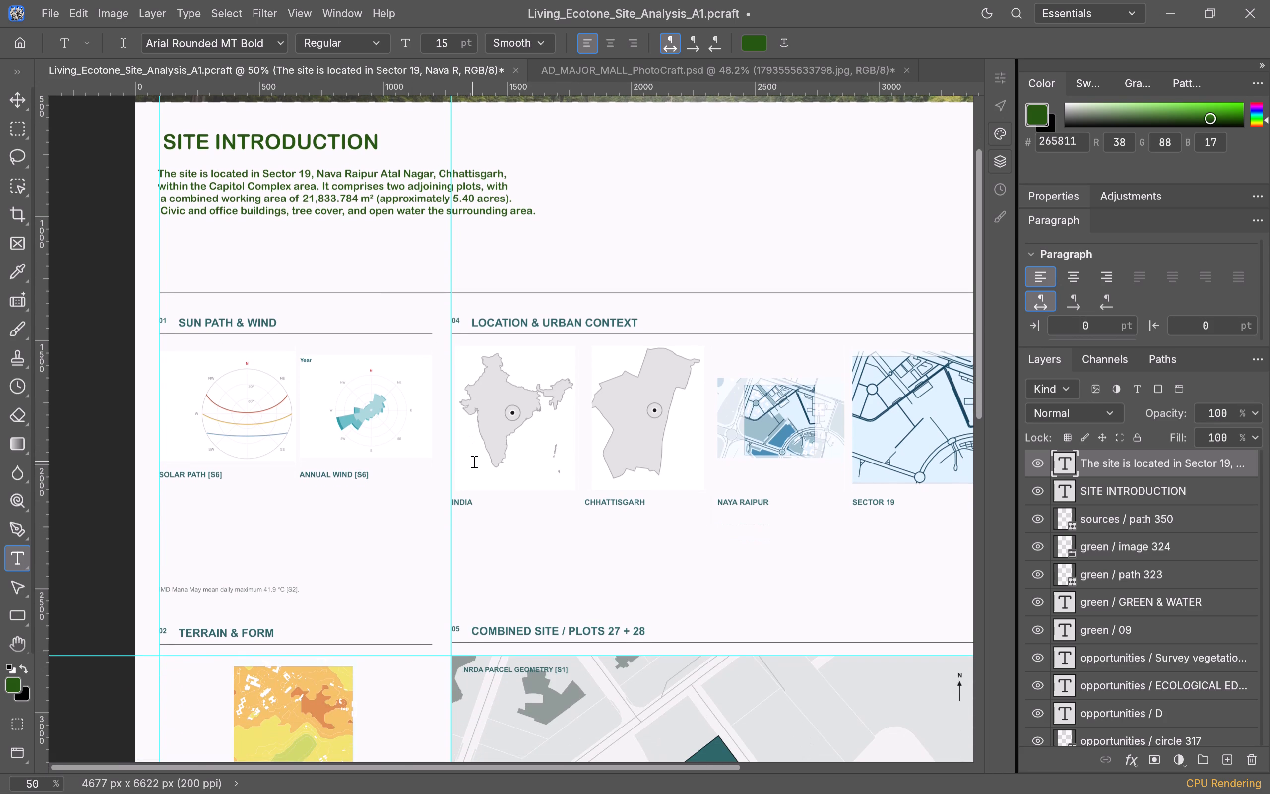
pyautogui.scroll(-2, 327, 441)
pyautogui.scroll(3, 327, 441)
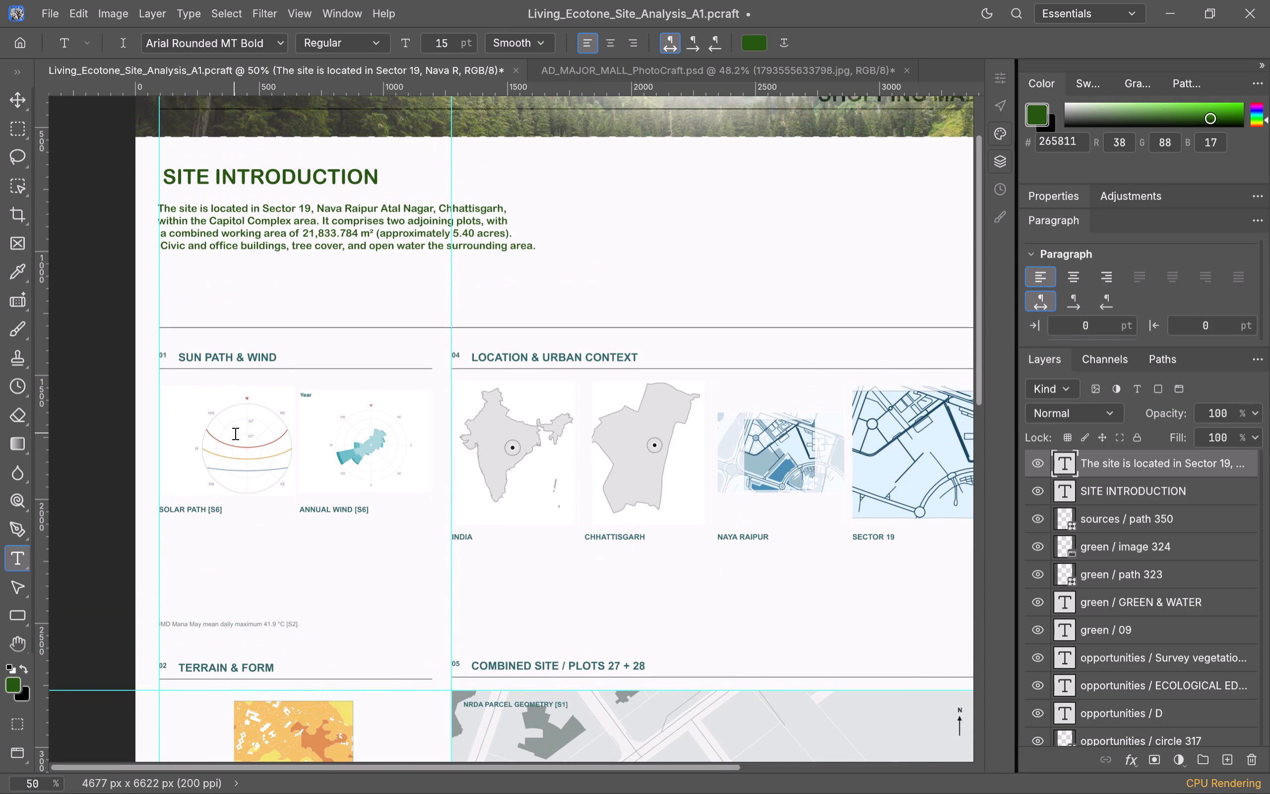
# Check the SUN PATH & WIND heading's text settings and look over the Location & Urban Context and Target Audience sections.
pyautogui.click(228, 354)
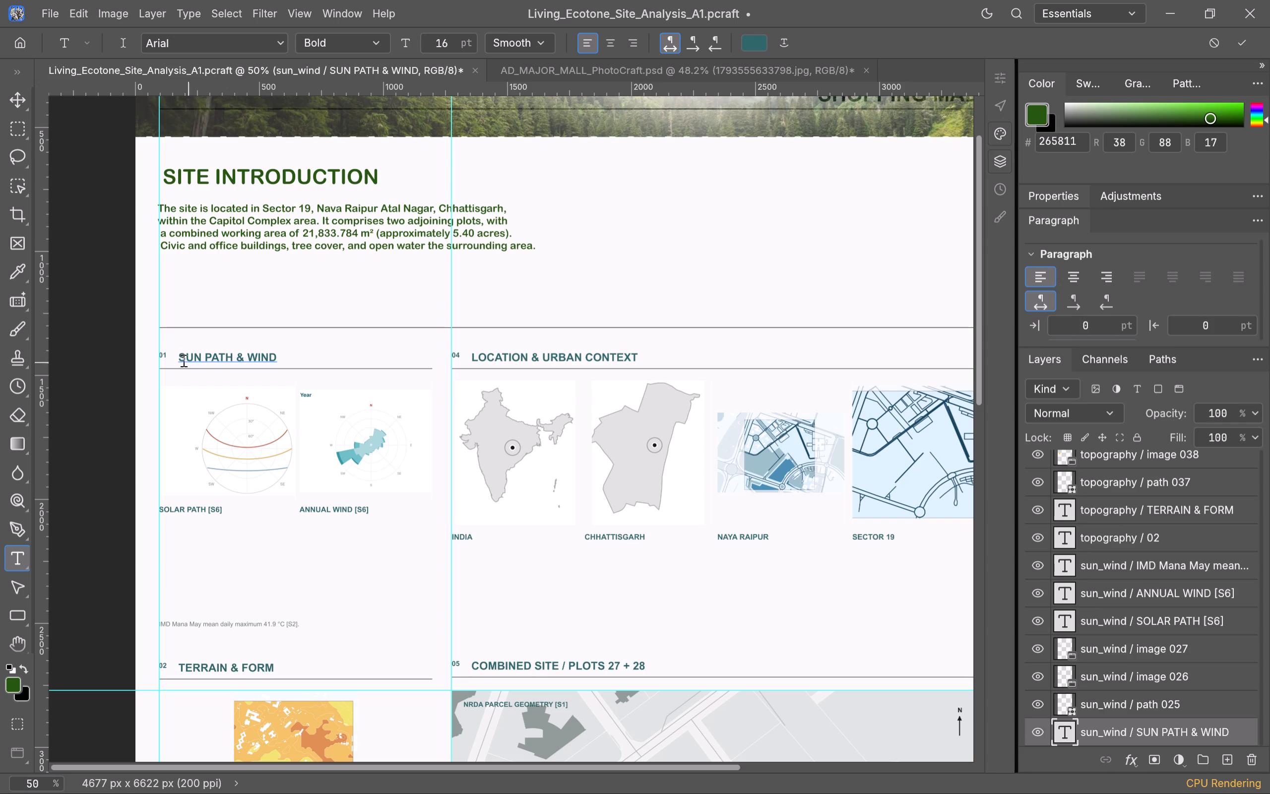
pyautogui.scroll(1, 323, 445)
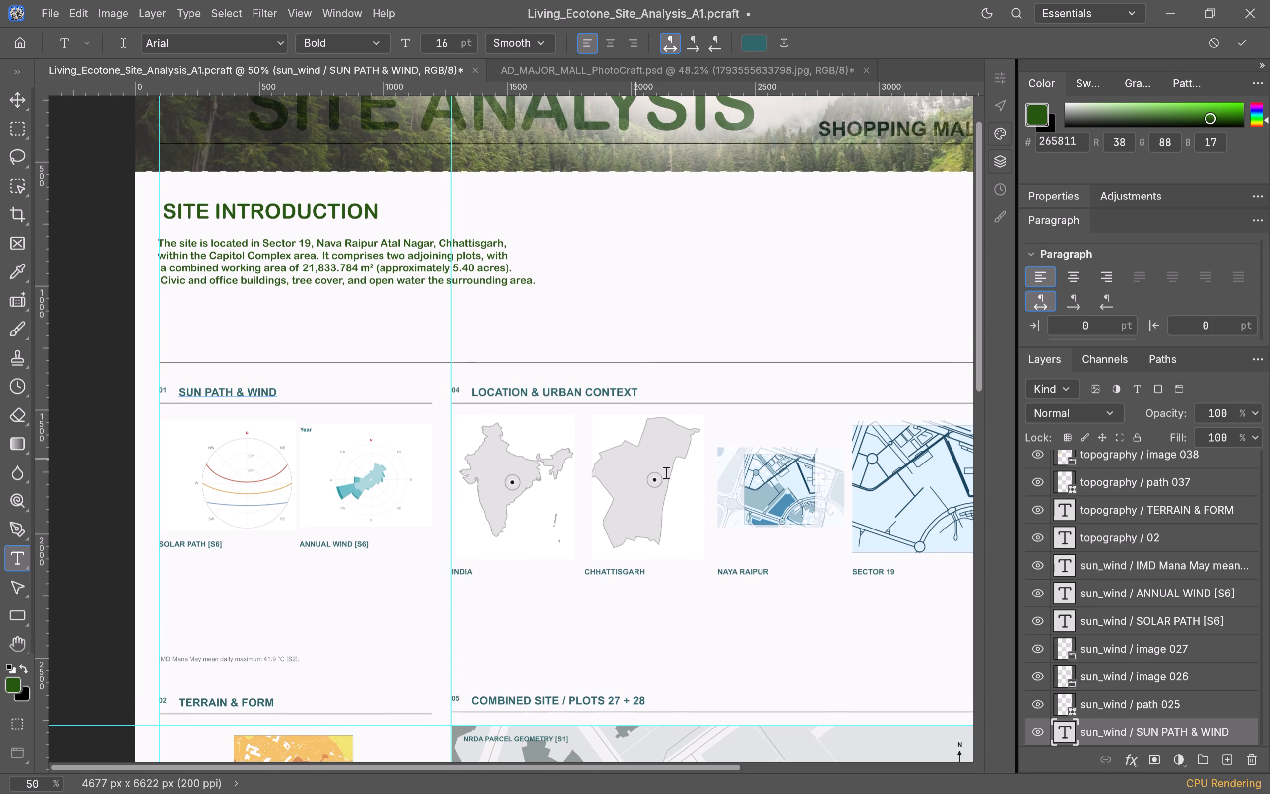
pyautogui.scroll(1, 732, 503)
pyautogui.scroll(-1, 732, 503)
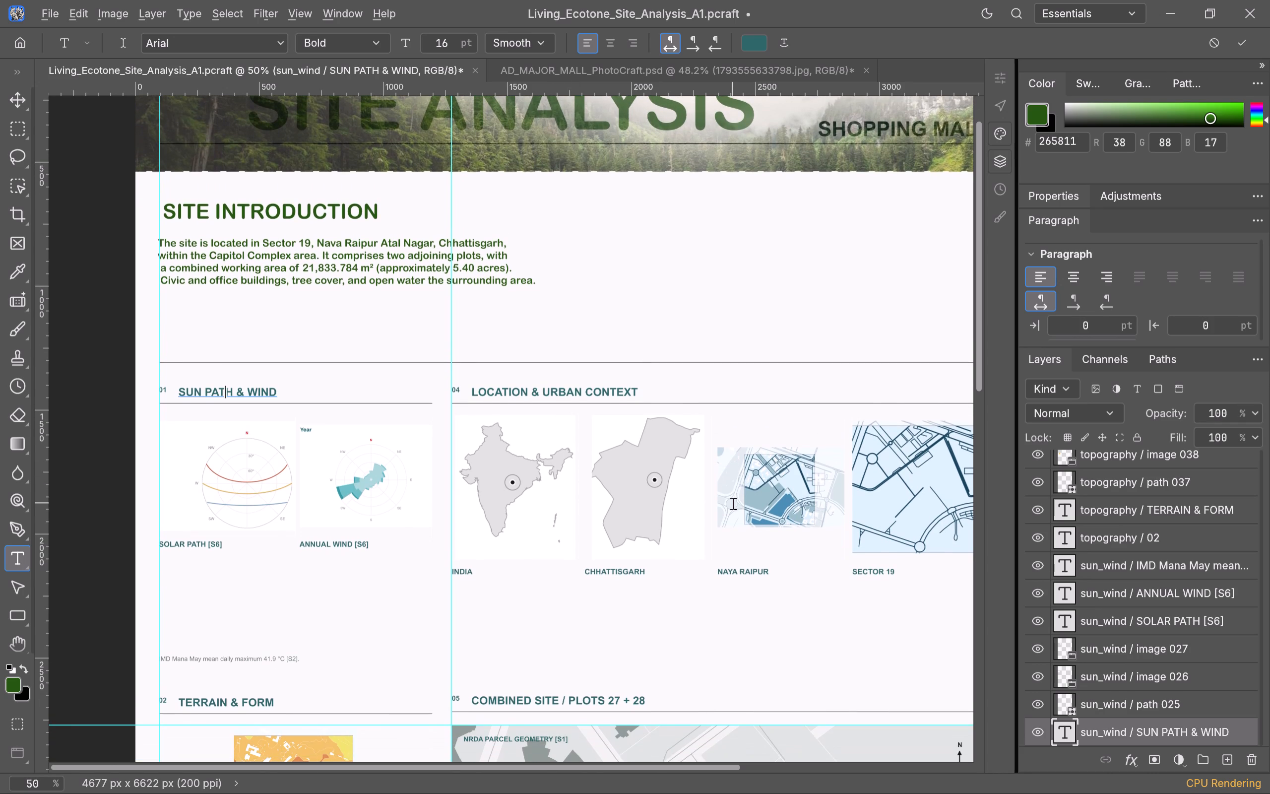
pyautogui.keyDown('alt'); pyautogui.scroll(1, 732, 503); pyautogui.keyUp('alt')
pyautogui.keyDown('alt'); pyautogui.scroll(-4, 729, 501); pyautogui.keyUp('alt')
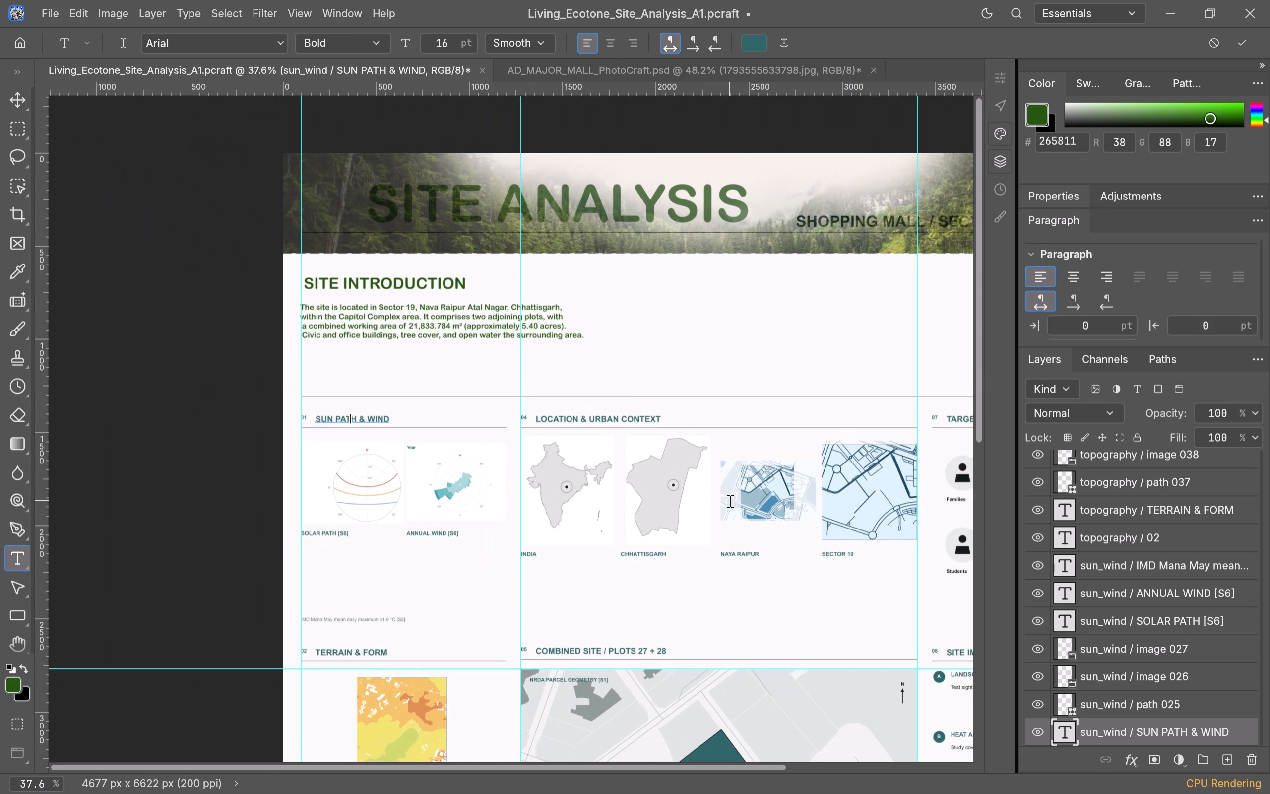
pyautogui.keyDown('shift'); pyautogui.scroll(2, 728, 499); pyautogui.keyUp('shift')
pyautogui.keyDown('shift'); pyautogui.scroll(-9, 727, 494); pyautogui.keyUp('shift')
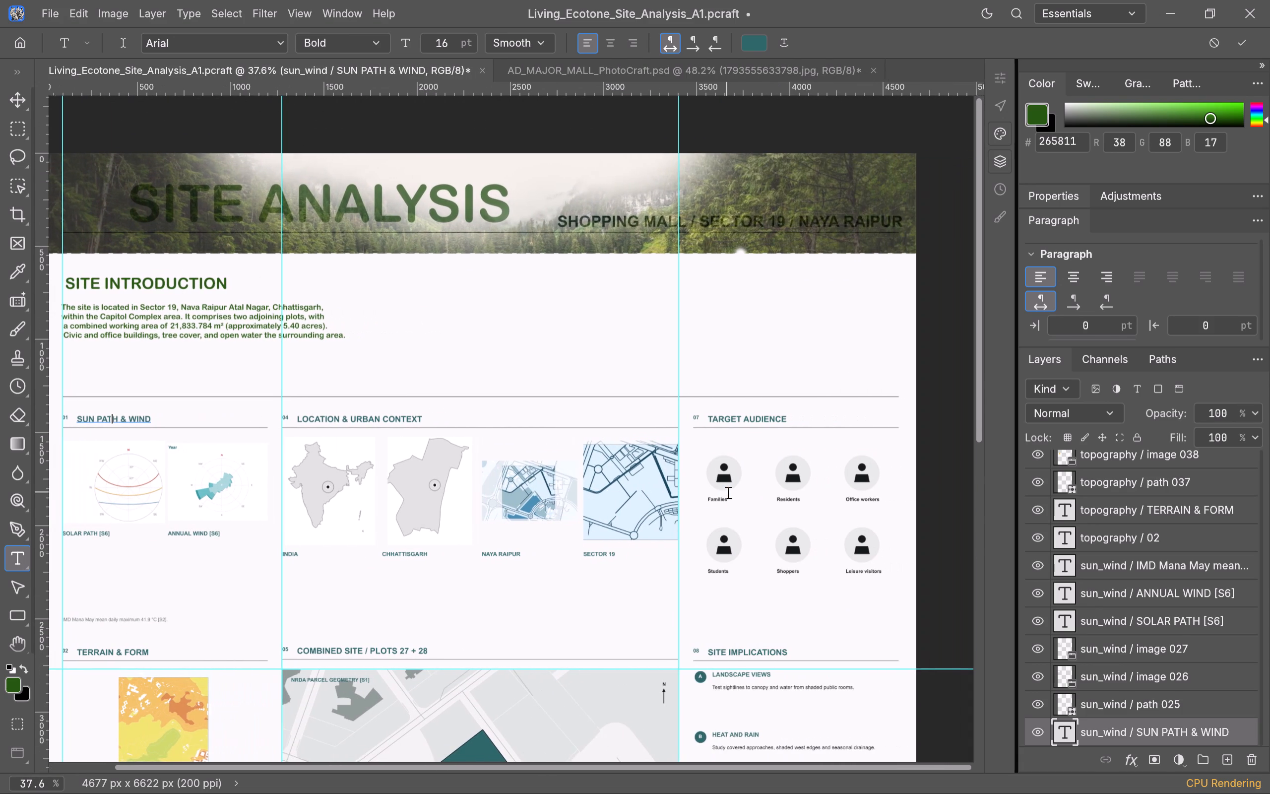
pyautogui.scroll(2, 727, 492)
pyautogui.scroll(-1, 727, 492)
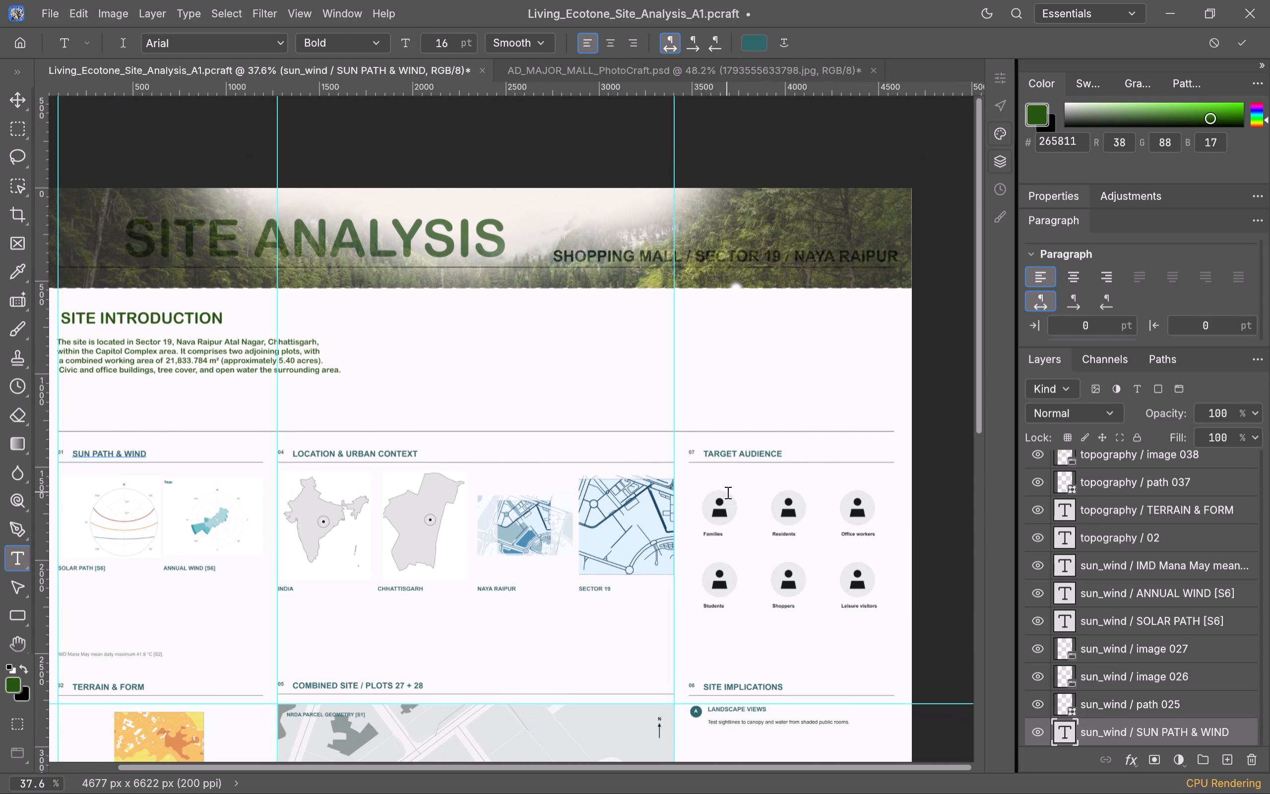
pyautogui.keyDown('alt'); pyautogui.scroll(3, 727, 492); pyautogui.keyUp('alt')
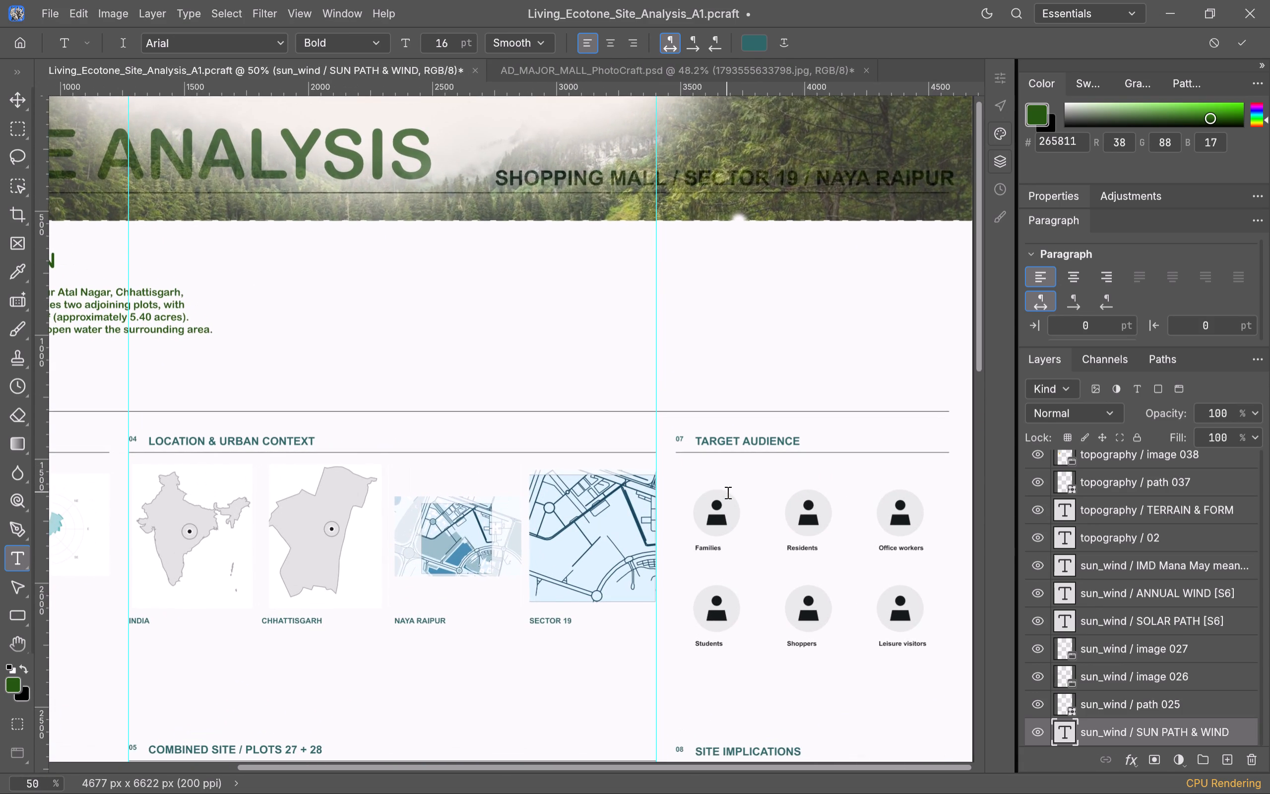
pyautogui.scroll(-1, 727, 492)
pyautogui.keyDown('shift'); pyautogui.scroll(-1, 727, 492); pyautogui.keyUp('shift')
pyautogui.keyDown('shift'); pyautogui.scroll(1, 727, 492); pyautogui.keyUp('shift')
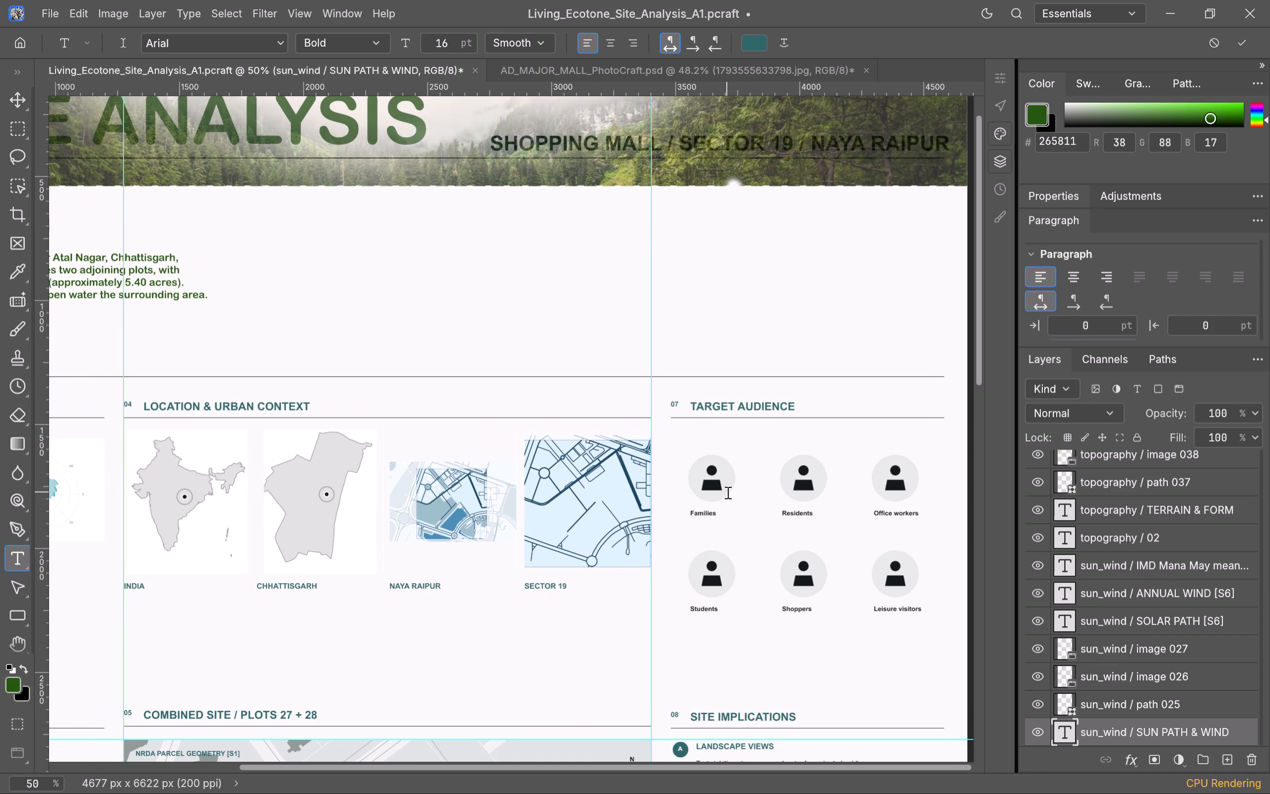
pyautogui.click(209, 508)
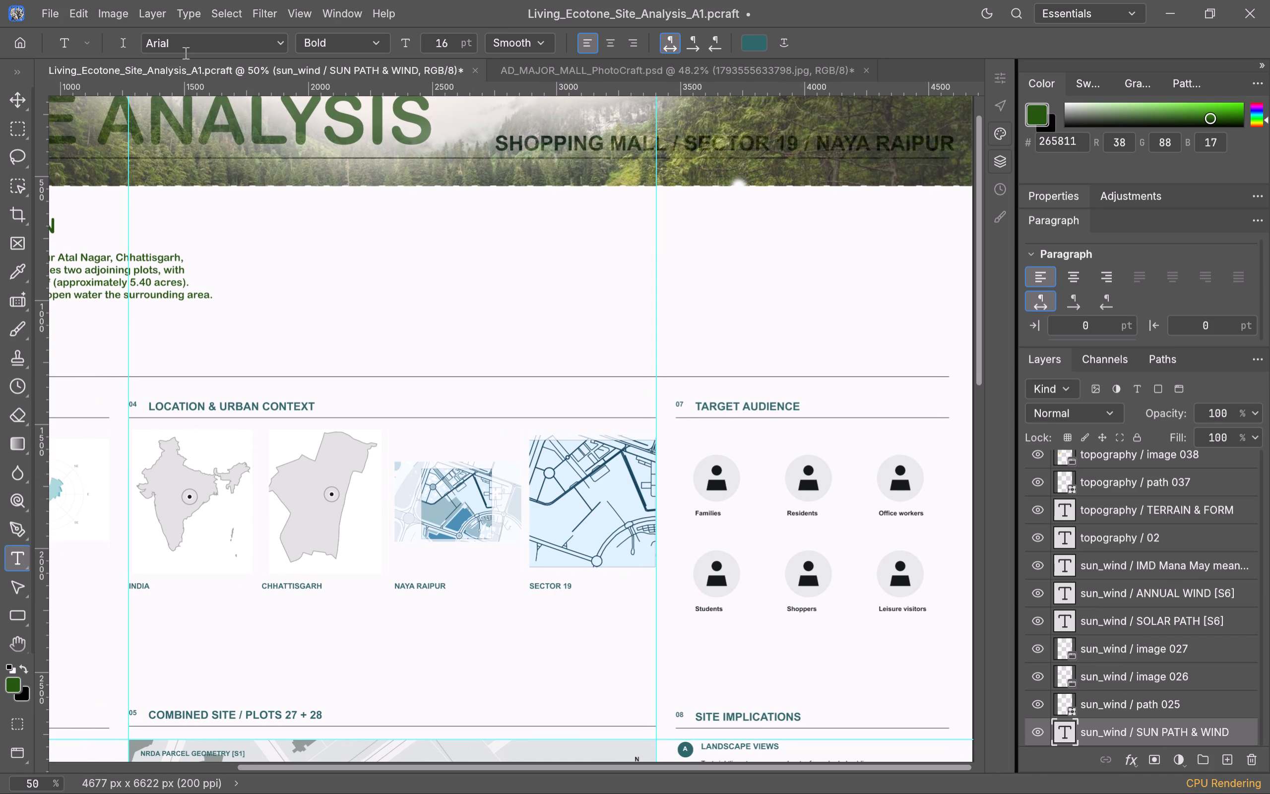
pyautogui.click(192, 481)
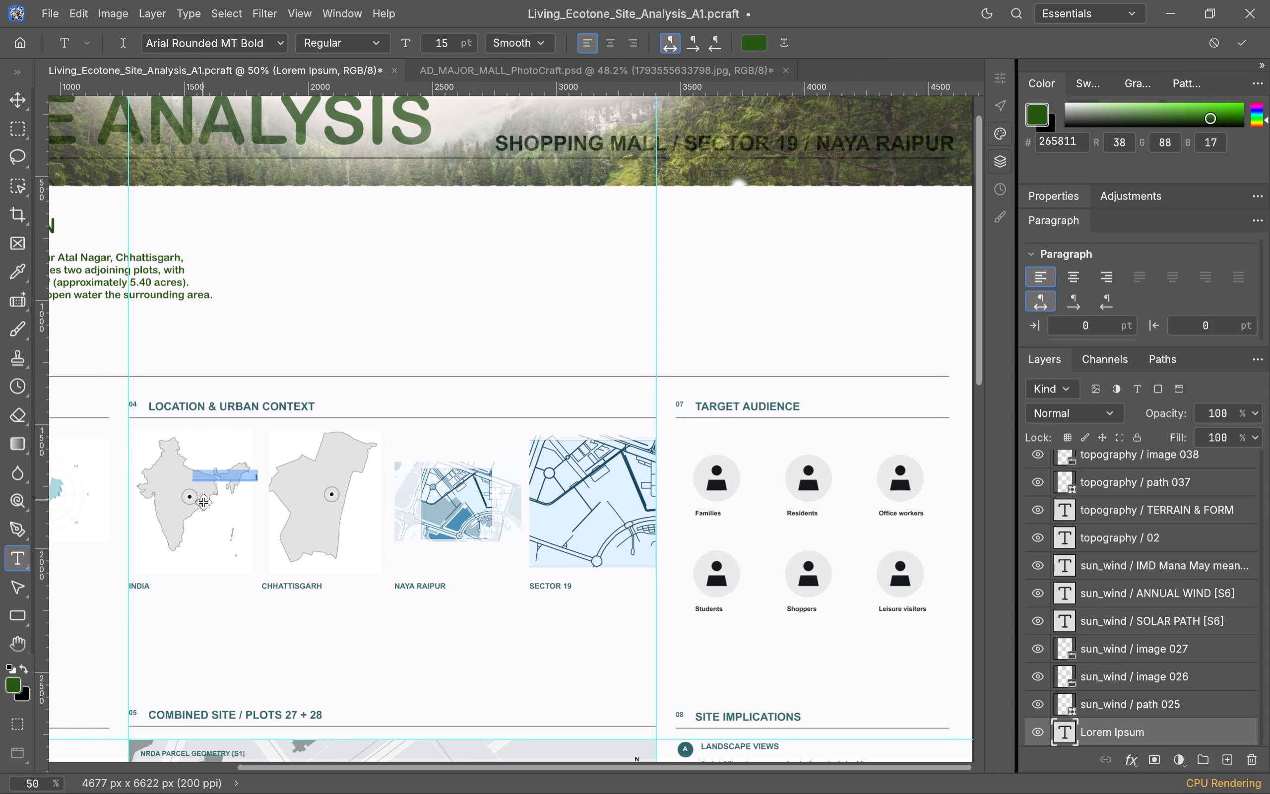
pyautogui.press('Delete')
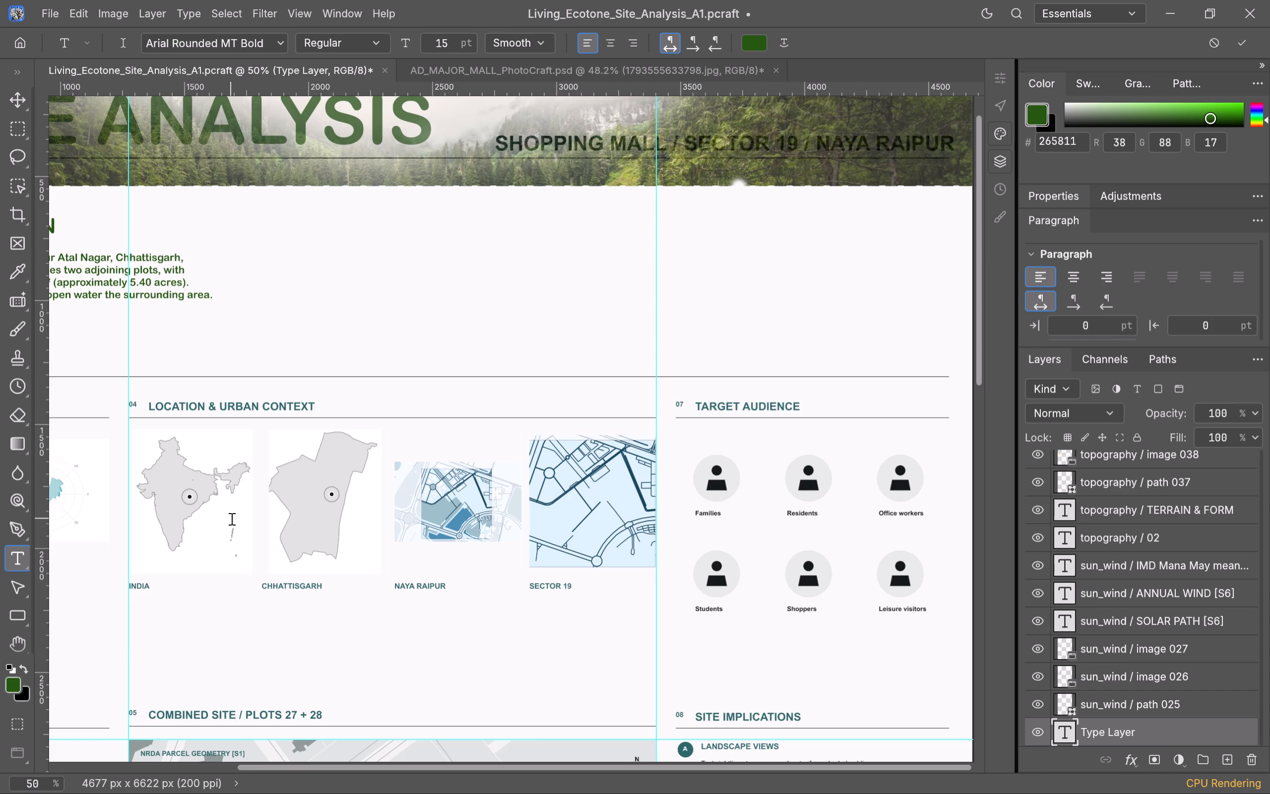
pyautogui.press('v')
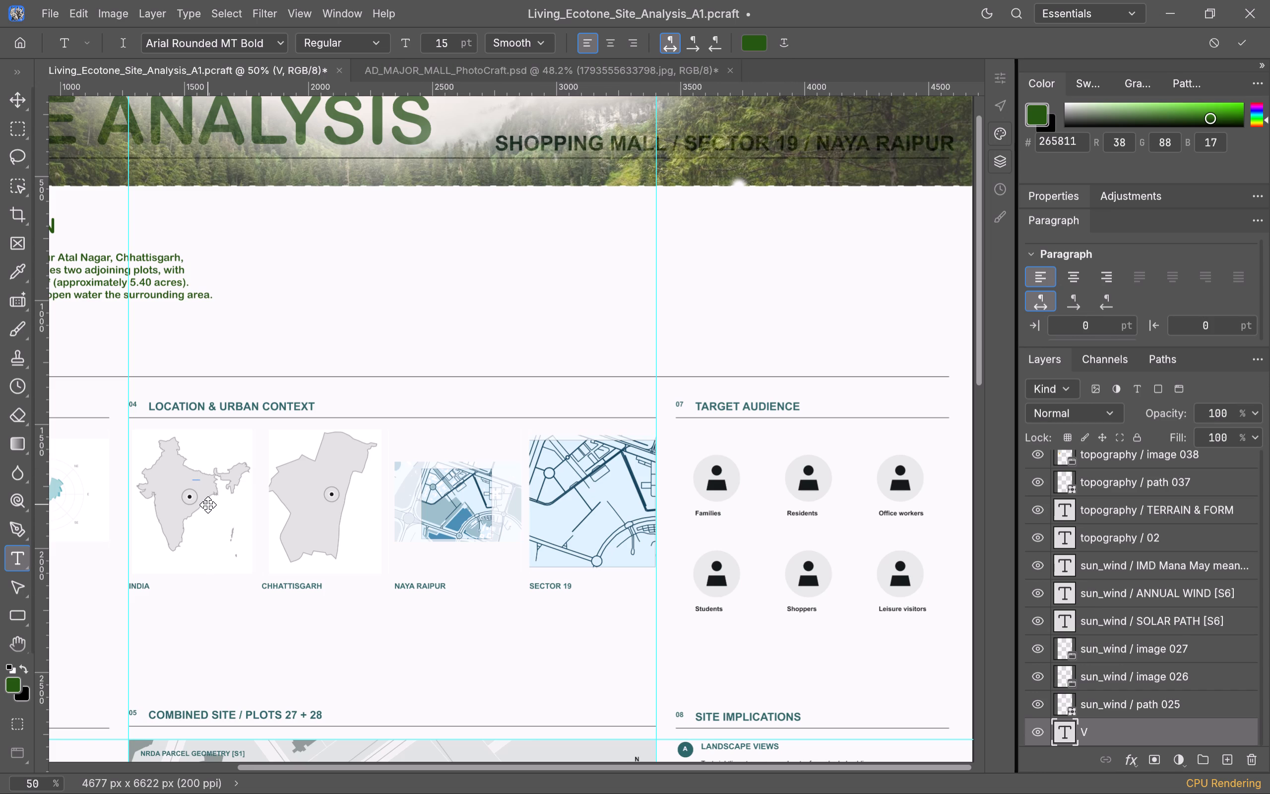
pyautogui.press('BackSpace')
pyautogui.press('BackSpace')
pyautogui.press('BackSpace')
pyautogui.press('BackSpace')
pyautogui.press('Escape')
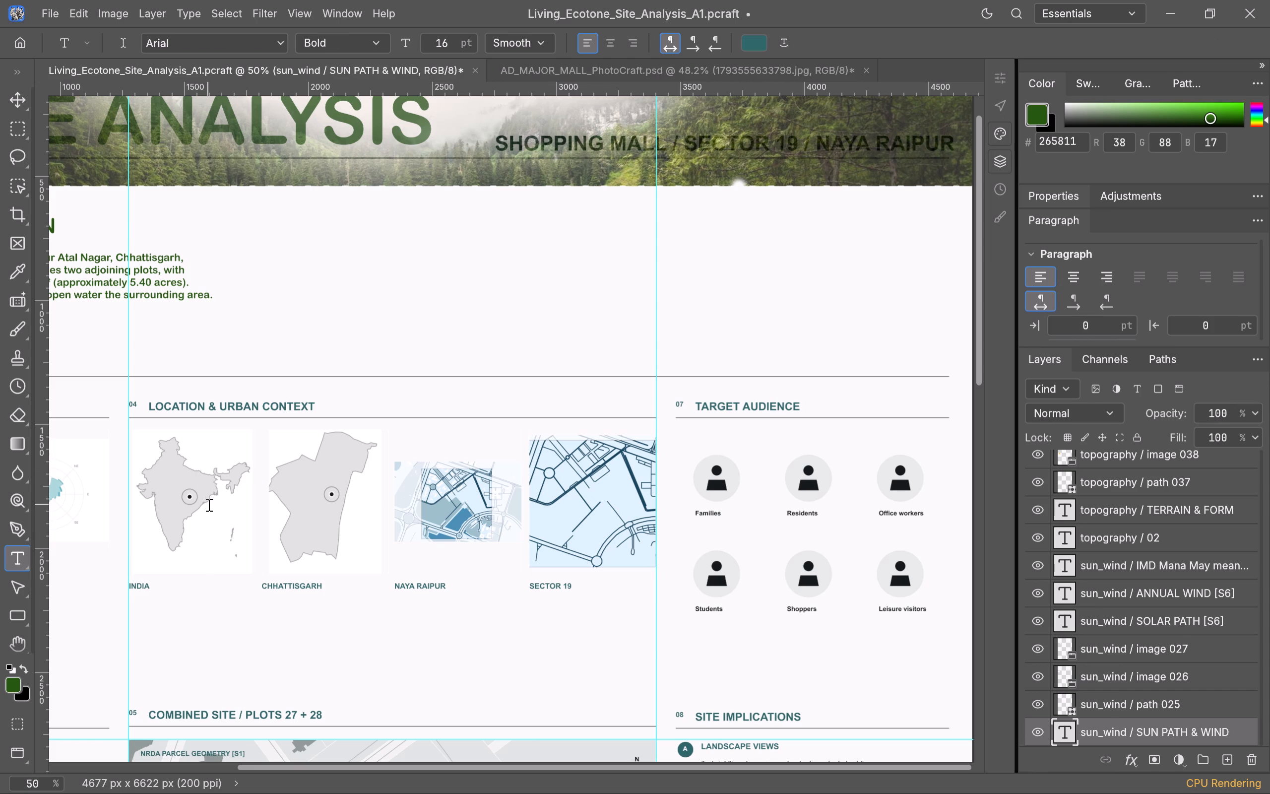
# Move the selected SUN PATH & WIND heading up and to the right, onto the last line of the site description.
pyautogui.press('v')
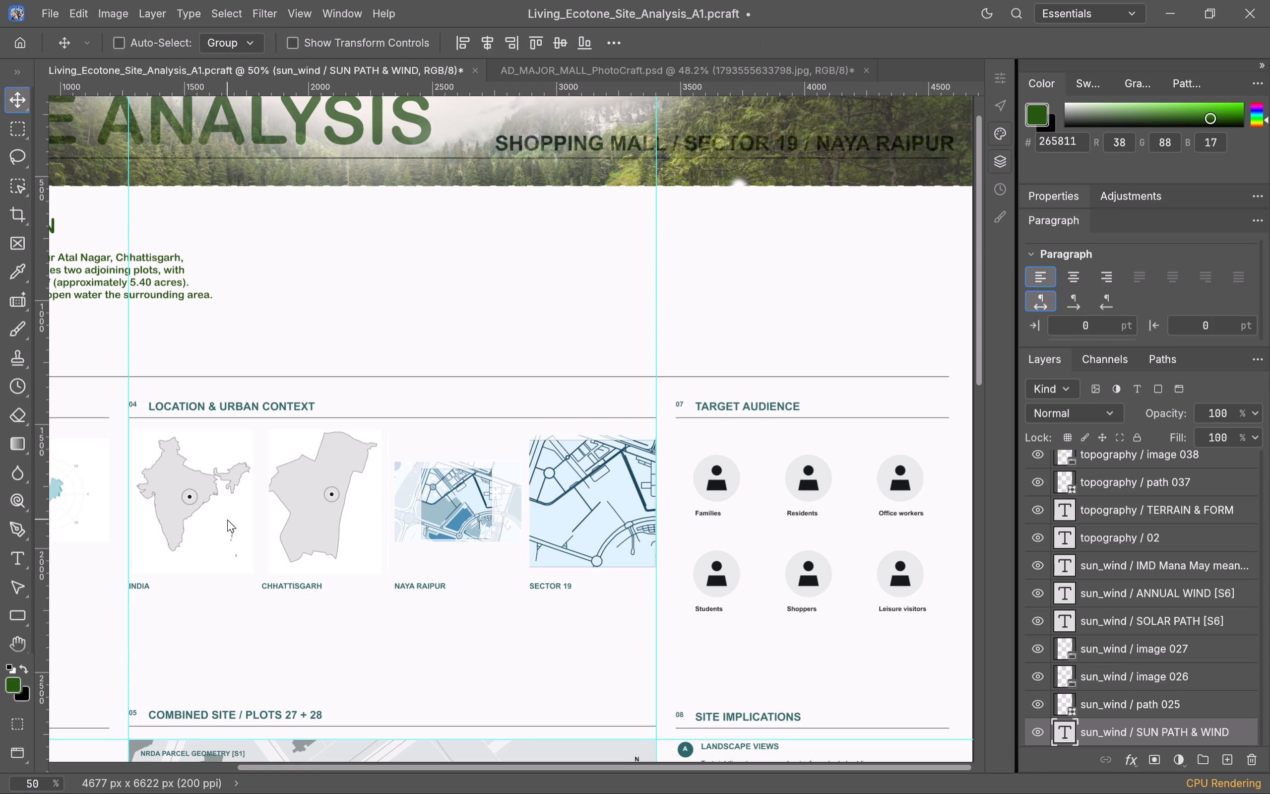
pyautogui.click(215, 510)
pyautogui.moveTo(209, 513); pyautogui.dragTo(209, 512)
pyautogui.moveTo(209, 512); pyautogui.dragTo(257, 446)
pyautogui.moveTo(214, 498); pyautogui.dragTo(263, 451)
# Enable Auto-Select for the Move tool and shift the India map down about 50 px.
pyautogui.click(114, 38)
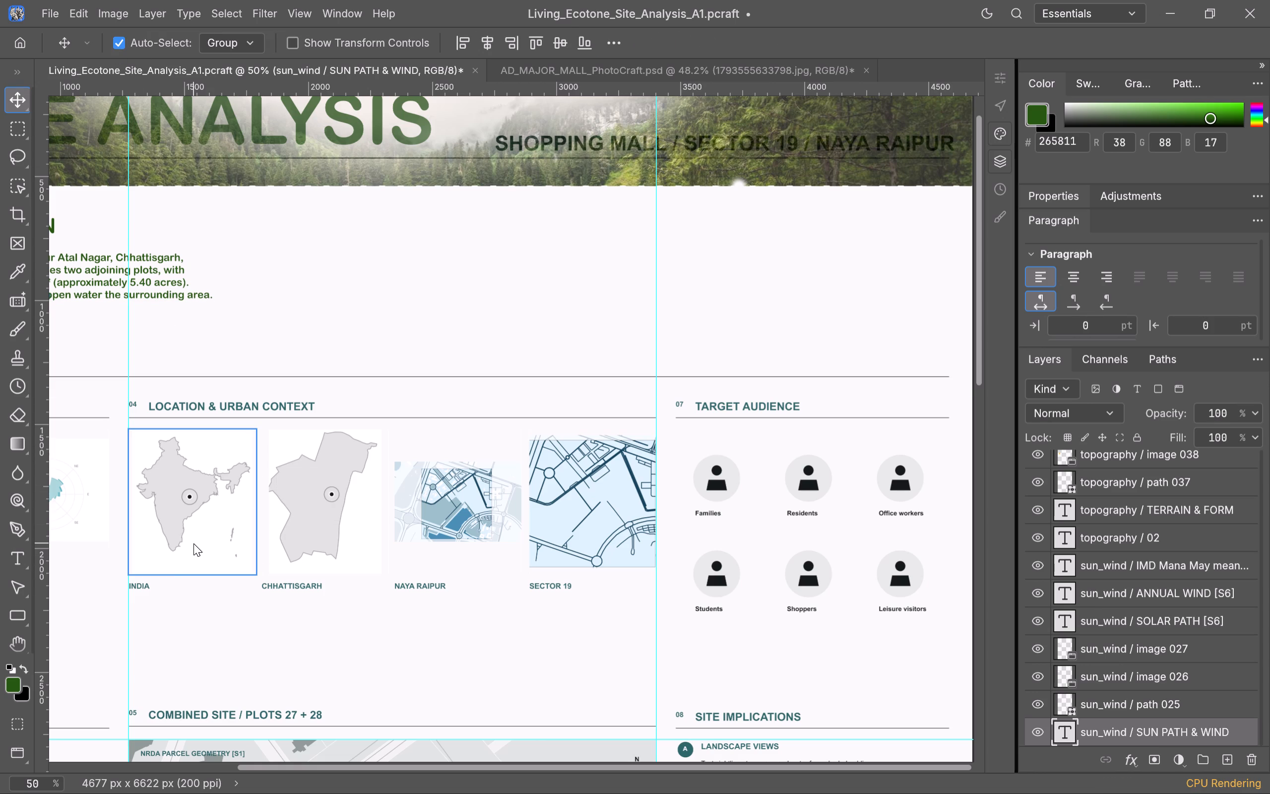
pyautogui.moveTo(193, 543); pyautogui.dragTo(193, 556)
# Move the LOCATION & URBAN CONTEXT heading about 424 px right and 715 px up, into the empty strip beside the site introduction.
pyautogui.moveTo(233, 405); pyautogui.dragTo(338, 227)
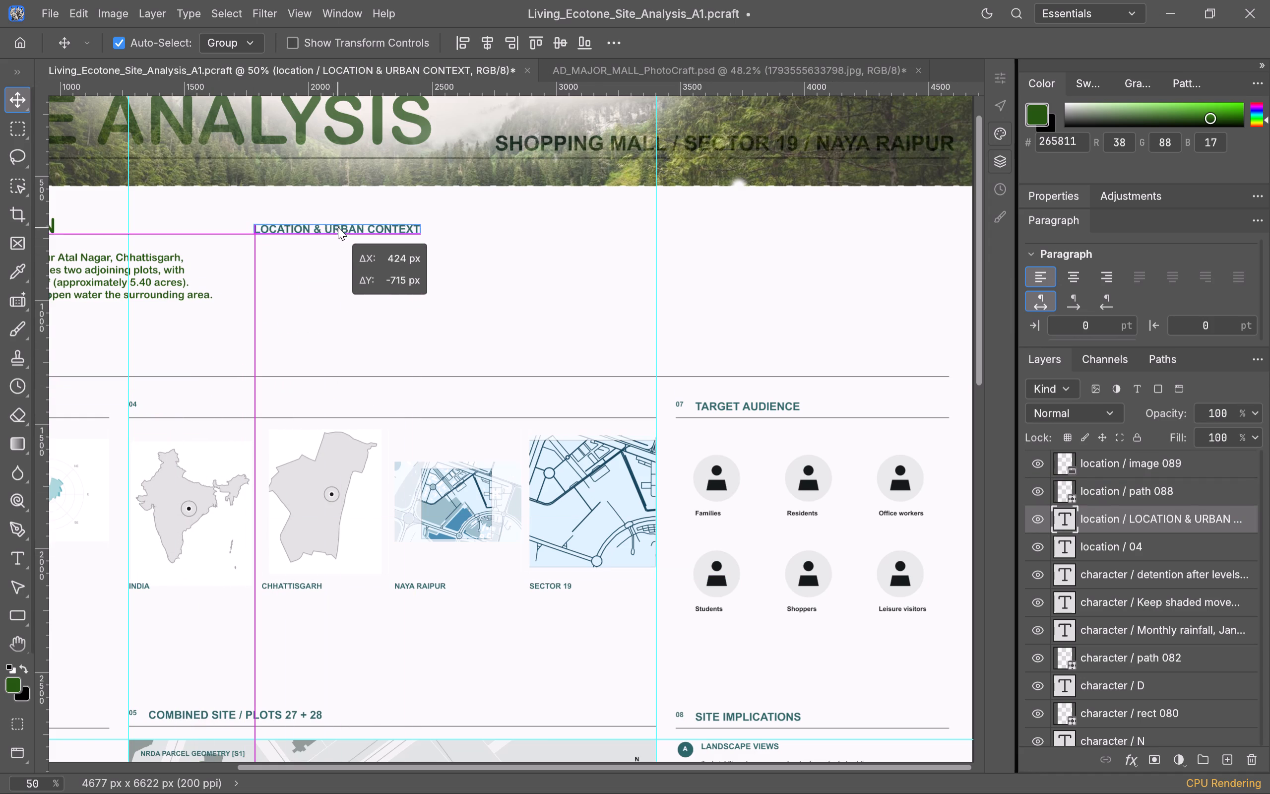
pyautogui.moveTo(338, 227); pyautogui.dragTo(338, 226)
# Examine the sheet's overall layout, including the moved headings, the site introduction and the map sections.
pyautogui.scroll(-2, 384, 351)
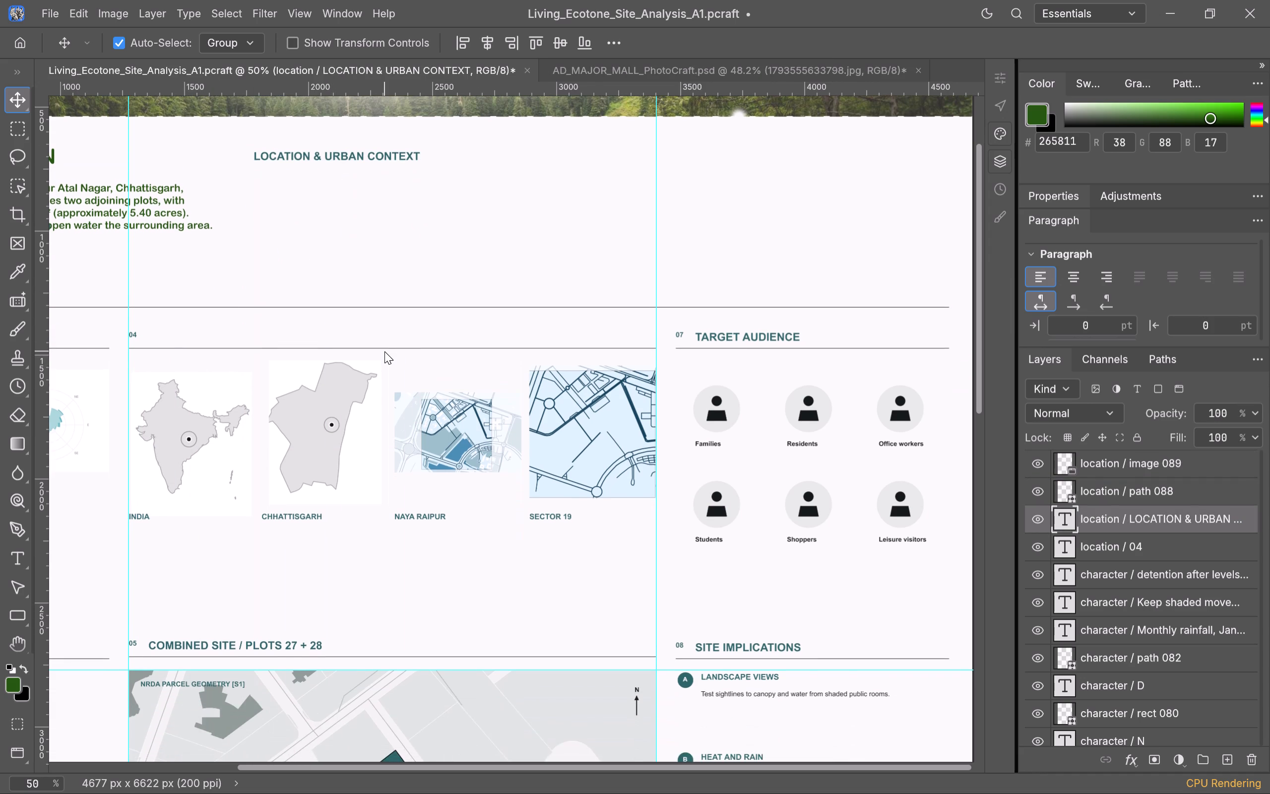
pyautogui.scroll(2, 384, 351)
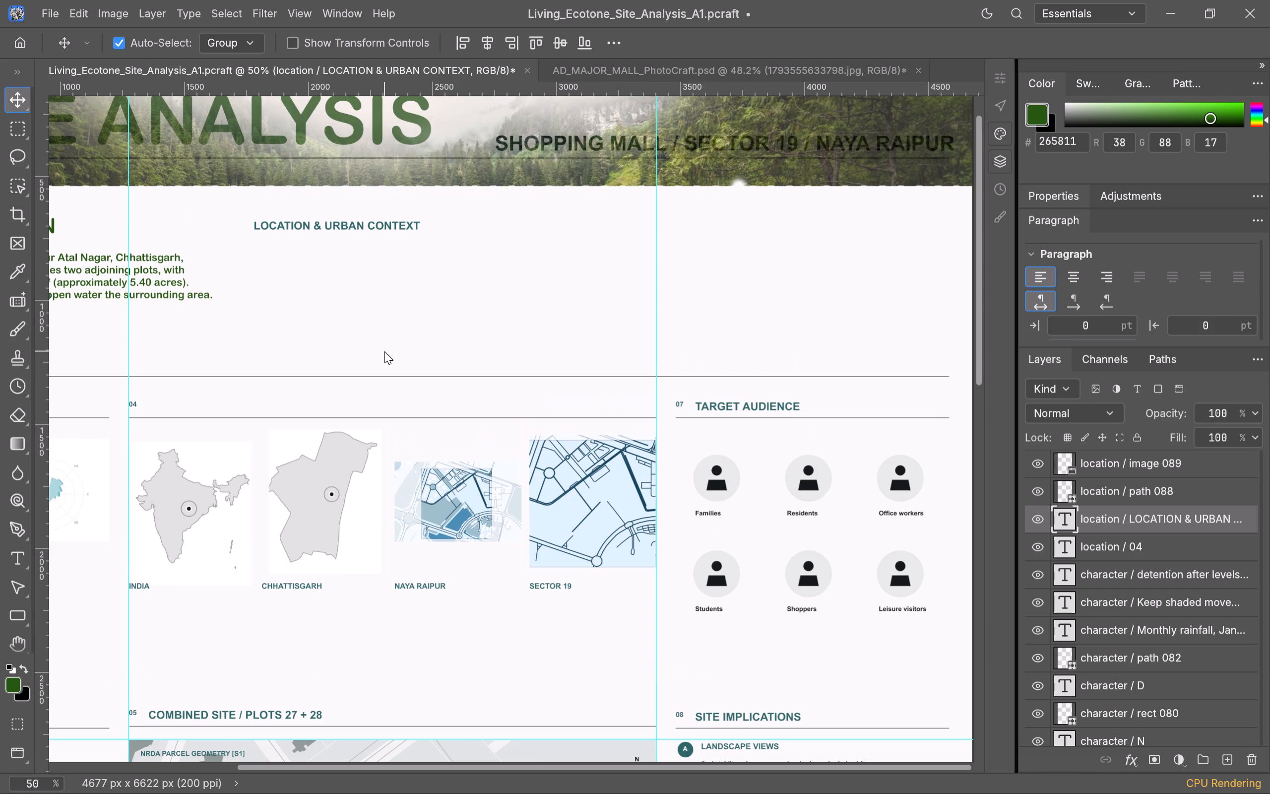
pyautogui.scroll(-6, 384, 351)
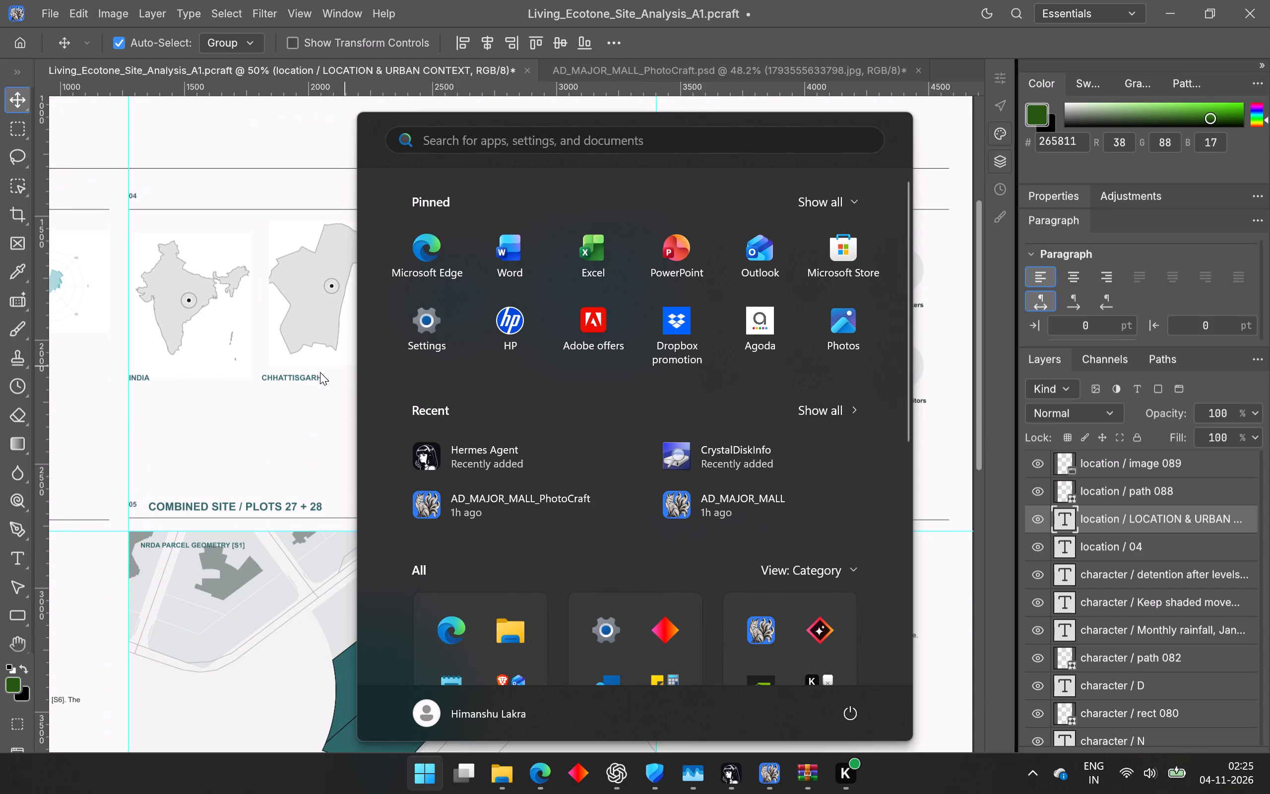
pyautogui.click(198, 437)
pyautogui.keyDown('alt'); pyautogui.scroll(-2, 198, 437); pyautogui.keyUp('alt')
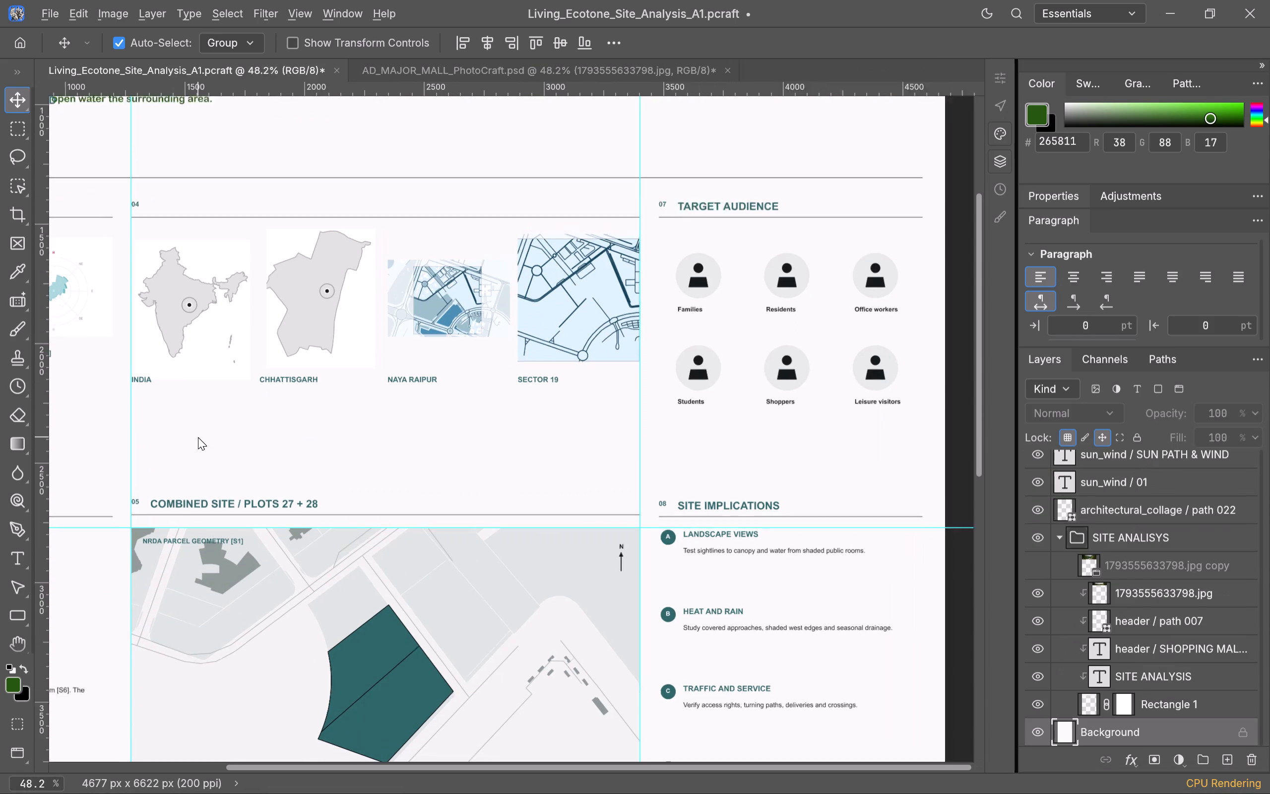
pyautogui.keyDown('alt'); pyautogui.scroll(-6, 198, 437); pyautogui.keyUp('alt')
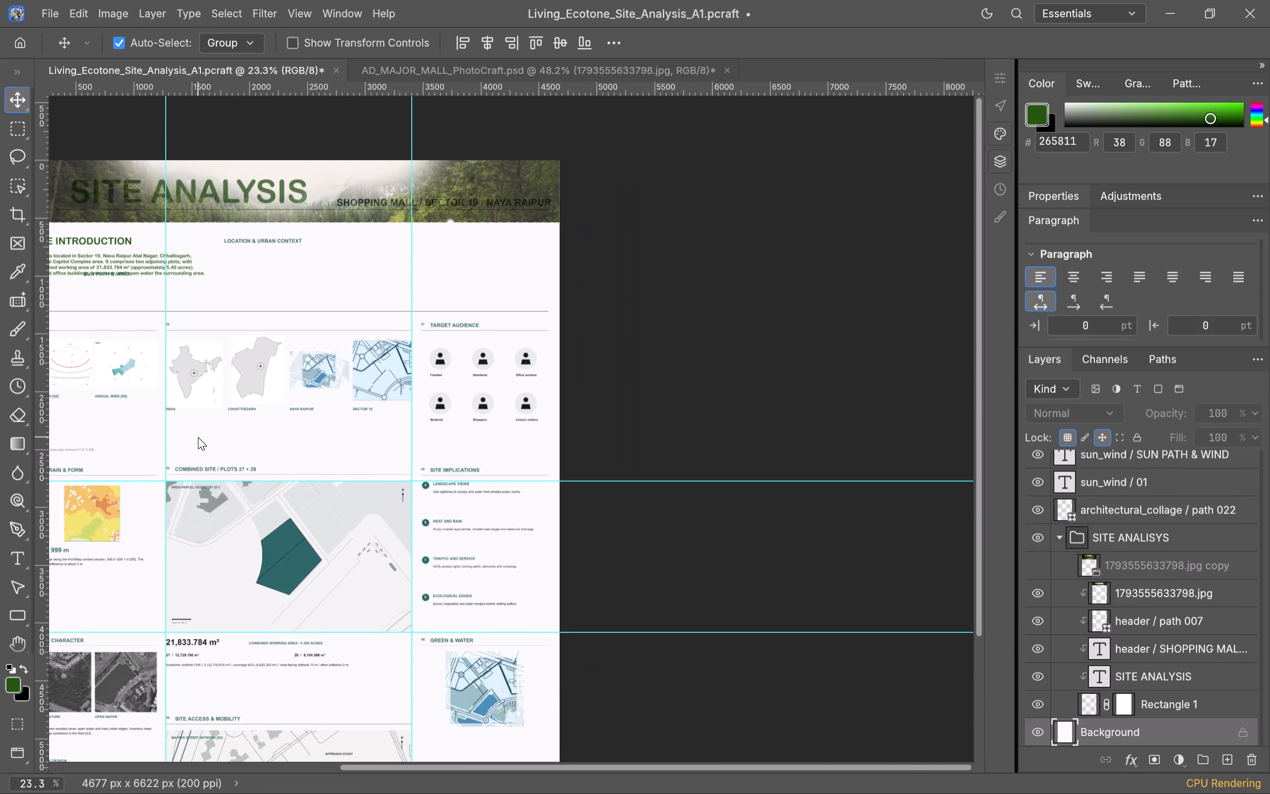
pyautogui.keyDown('shift'); pyautogui.scroll(4, 198, 437); pyautogui.keyUp('shift')
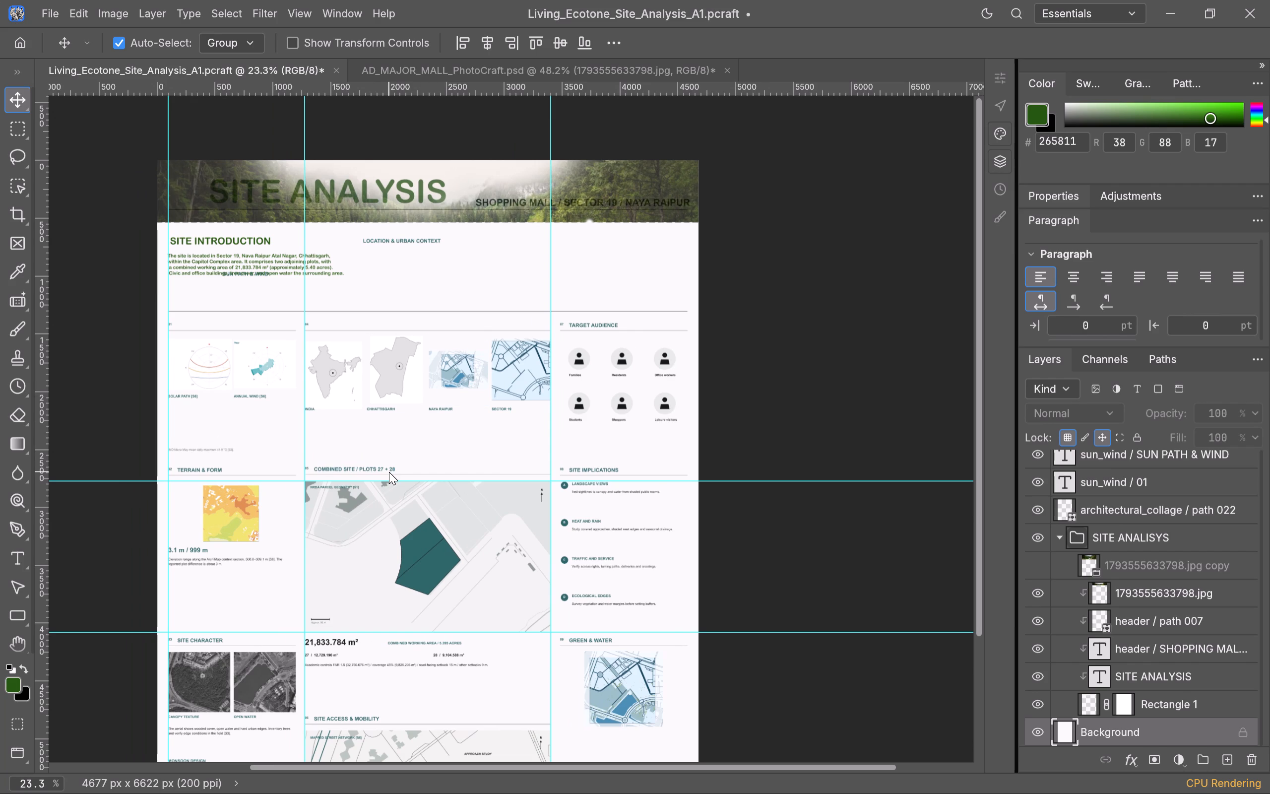
pyautogui.keyDown('alt'); pyautogui.scroll(4, 389, 472); pyautogui.keyUp('alt')
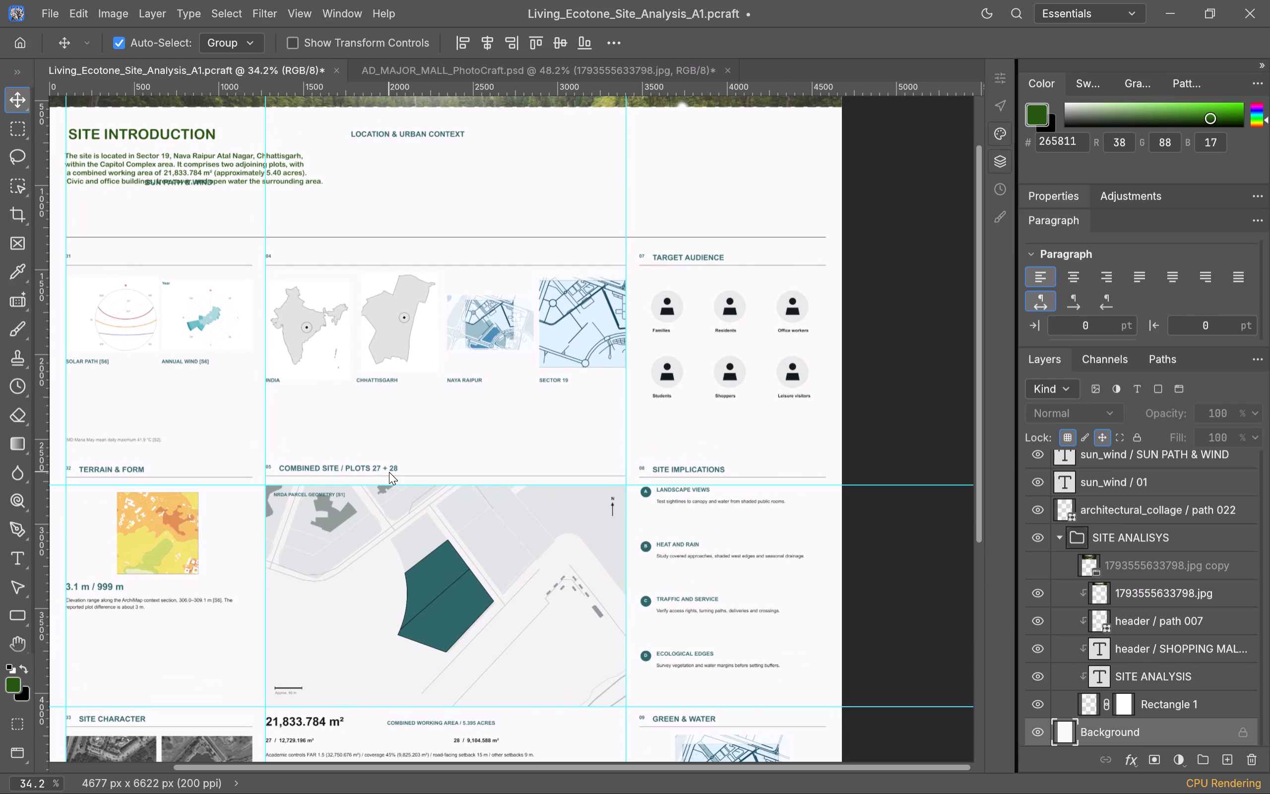
pyautogui.keyDown('alt'); pyautogui.scroll(-2, 389, 472); pyautogui.keyUp('alt')
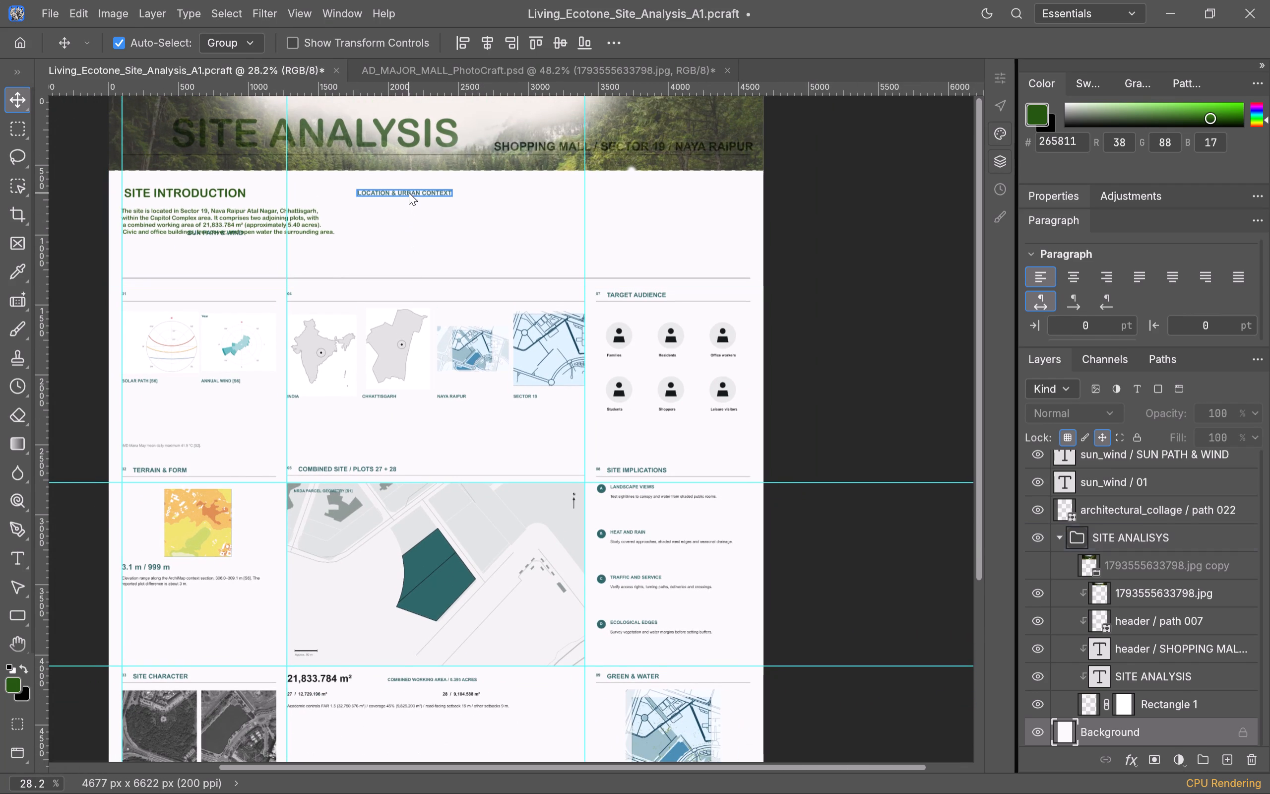
# Reposition the LOCATION & URBAN CONTEXT heading slightly right and down, just below the level of the site description's last line.
pyautogui.click(409, 191)
pyautogui.moveTo(409, 191); pyautogui.dragTo(429, 220)
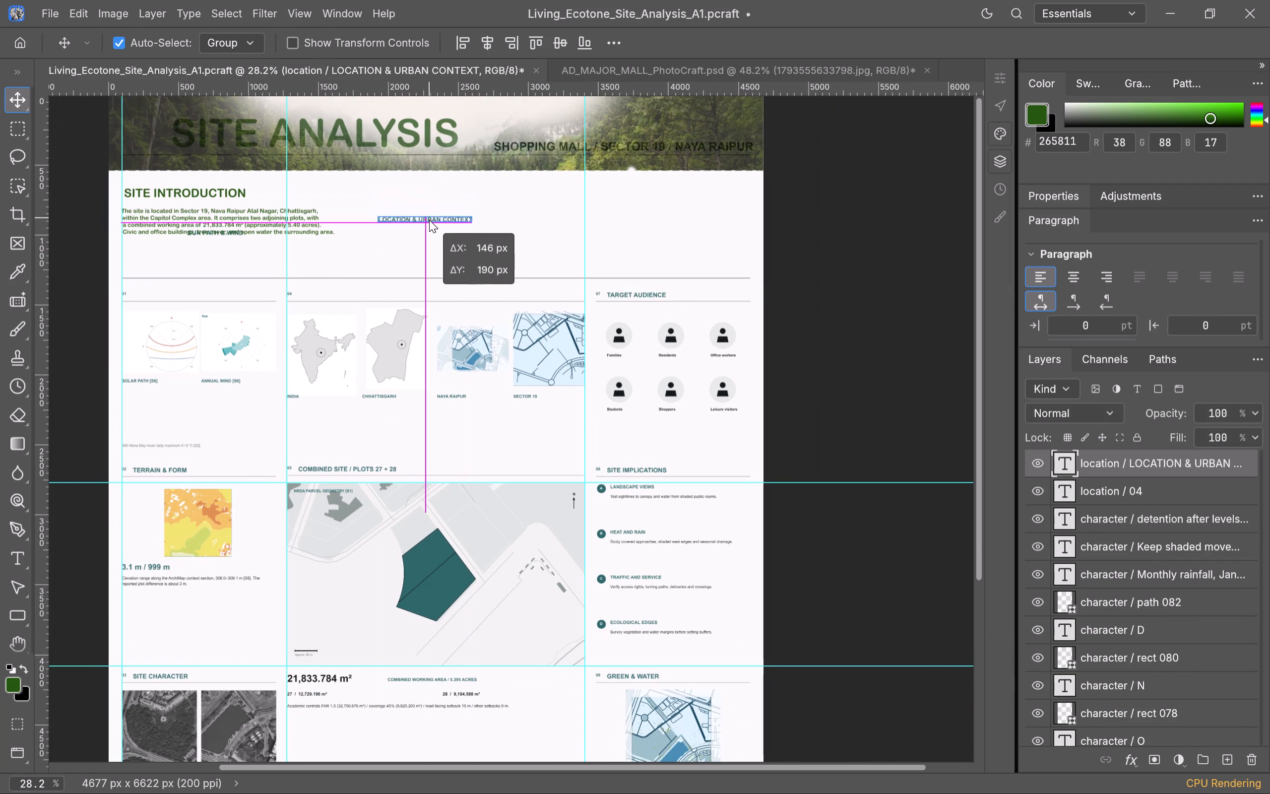
pyautogui.moveTo(429, 220); pyautogui.dragTo(427, 226)
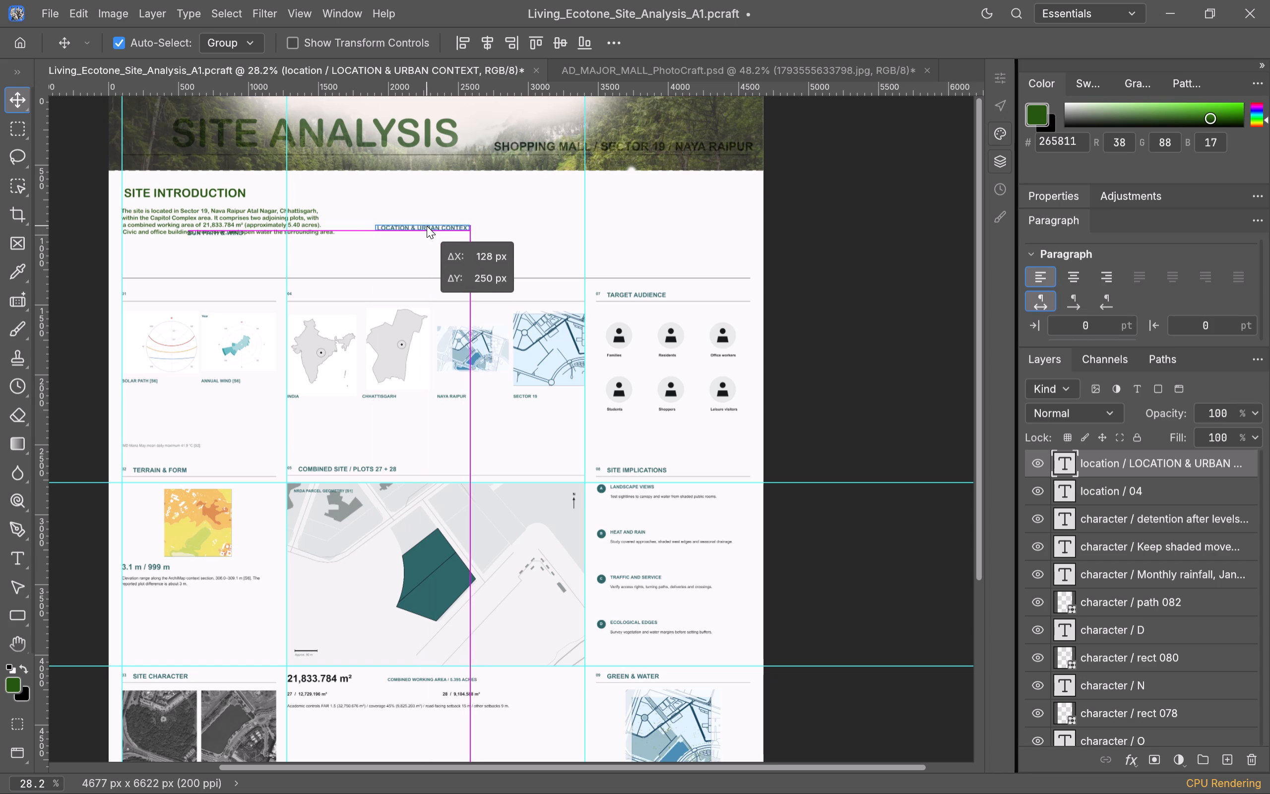
pyautogui.moveTo(427, 226); pyautogui.dragTo(419, 192)
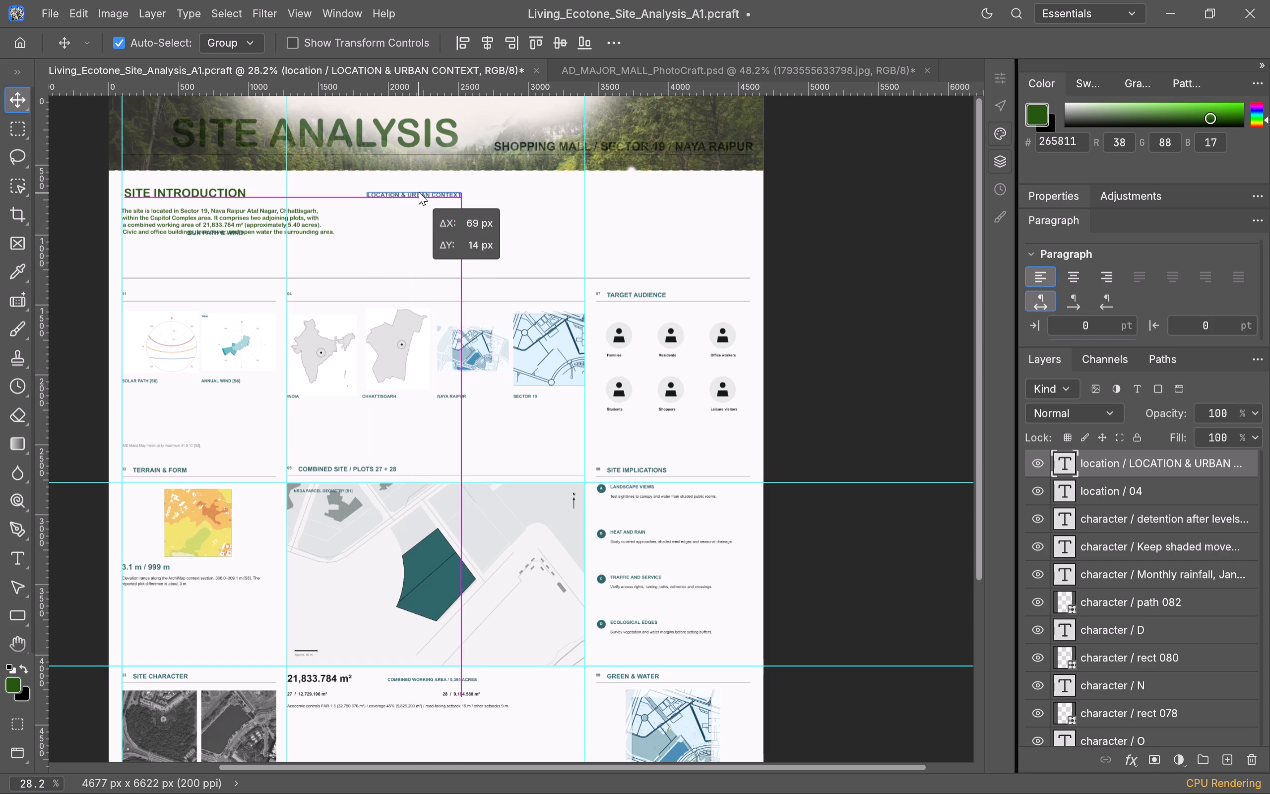
pyautogui.moveTo(419, 192); pyautogui.dragTo(425, 185)
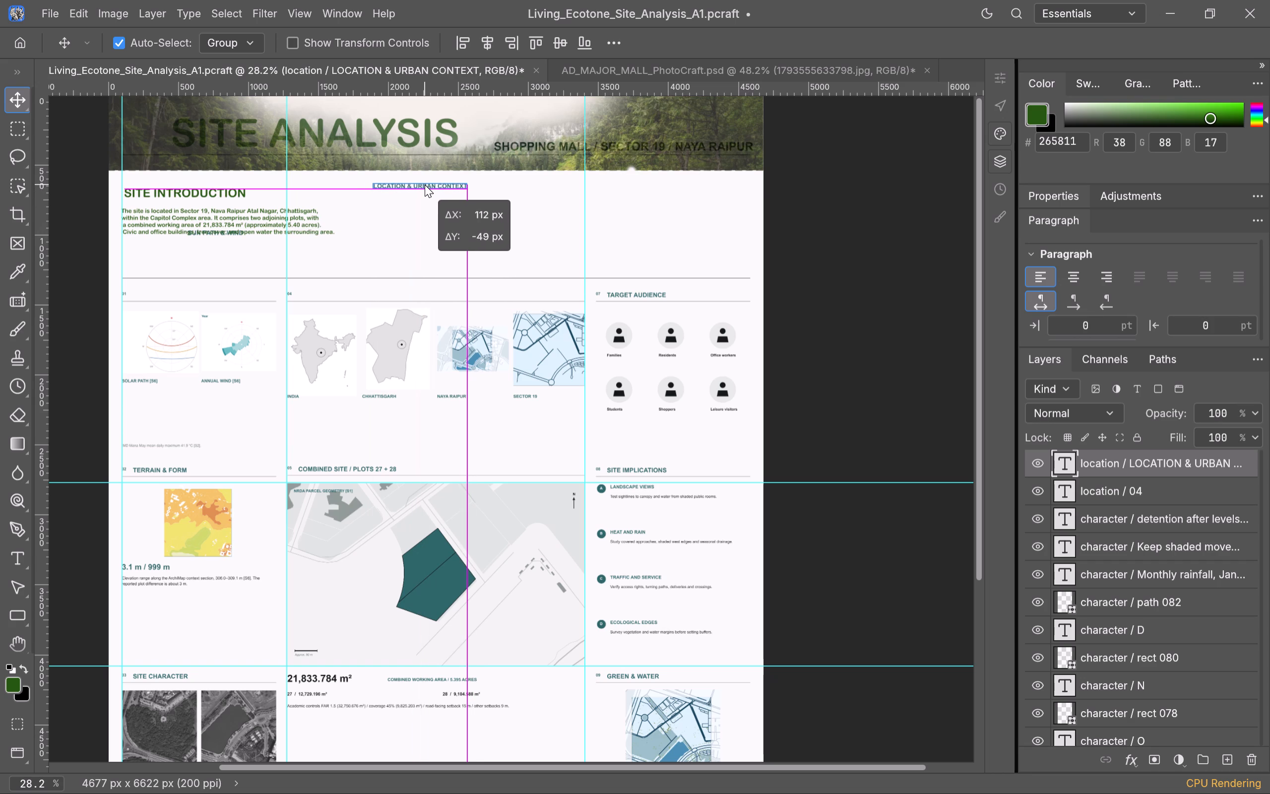
pyautogui.moveTo(425, 185); pyautogui.dragTo(424, 189)
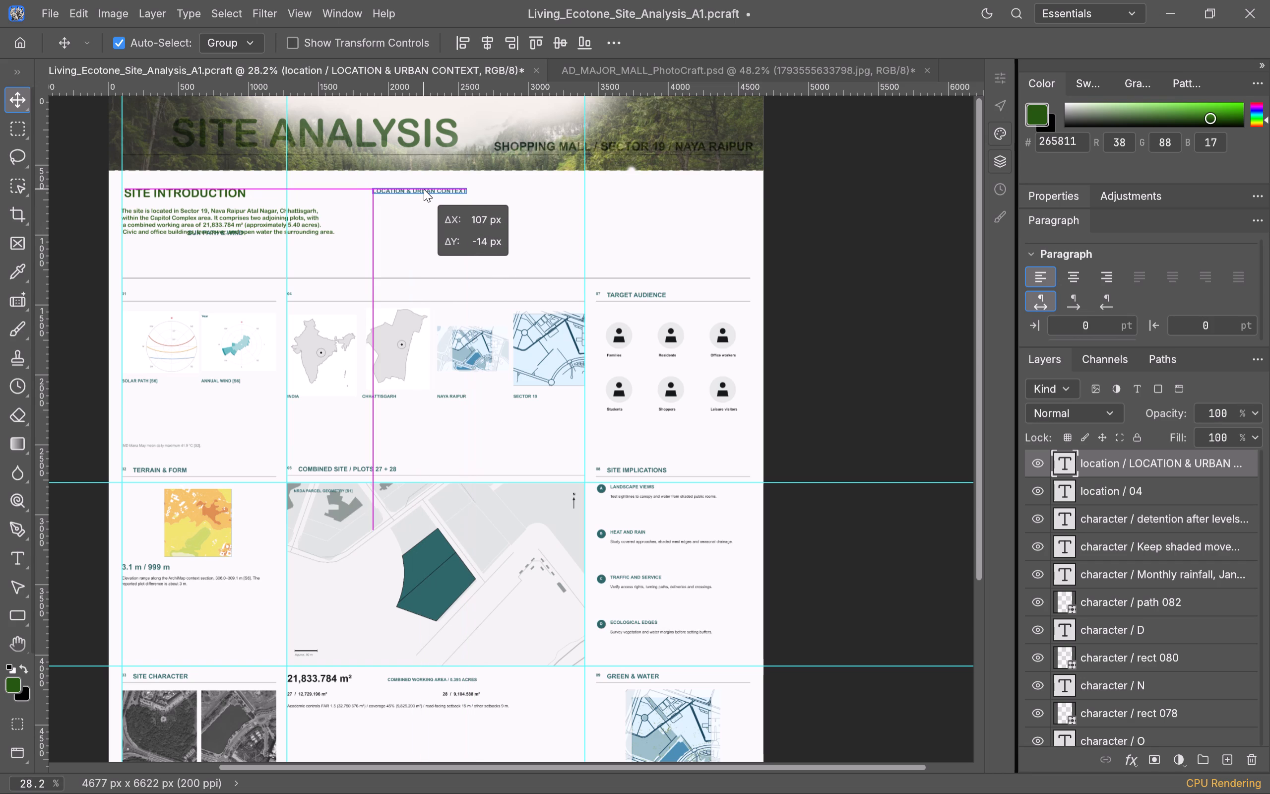
pyautogui.moveTo(424, 189); pyautogui.dragTo(426, 127)
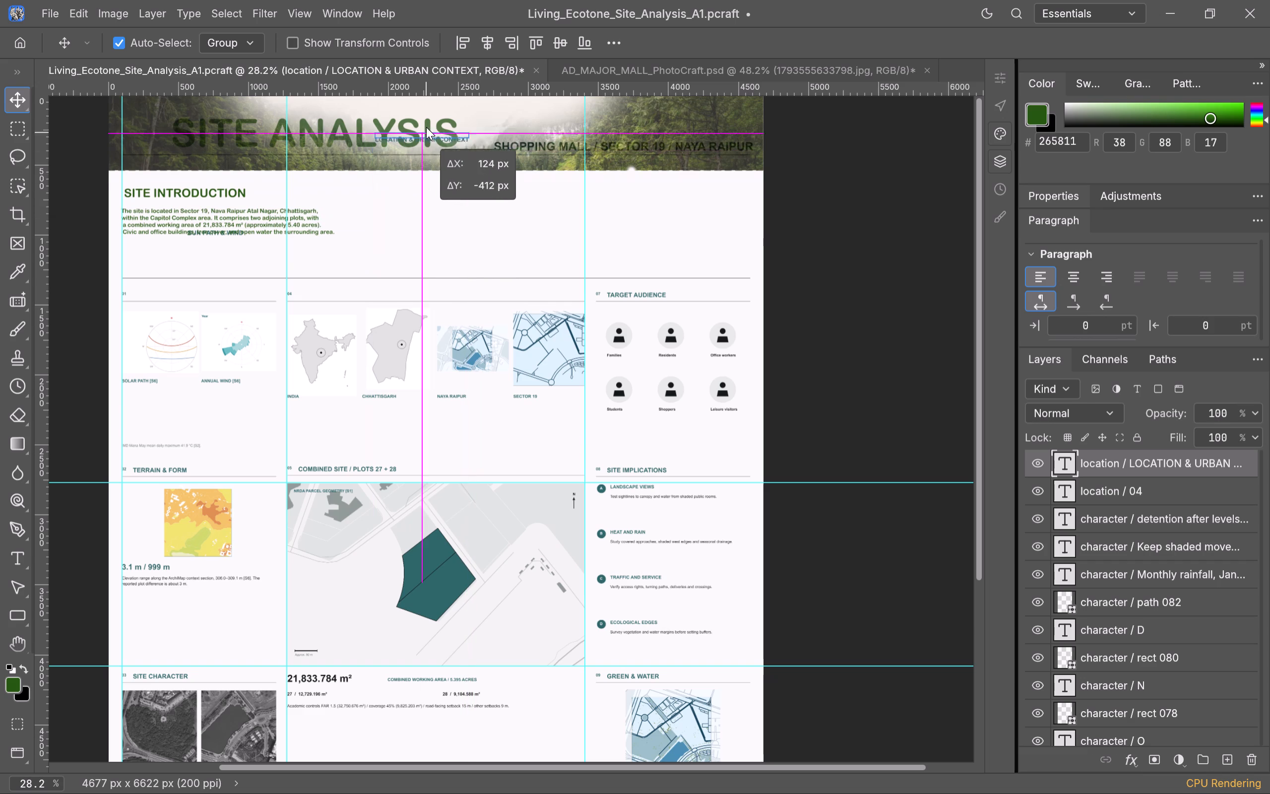
pyautogui.moveTo(426, 127); pyautogui.dragTo(427, 126)
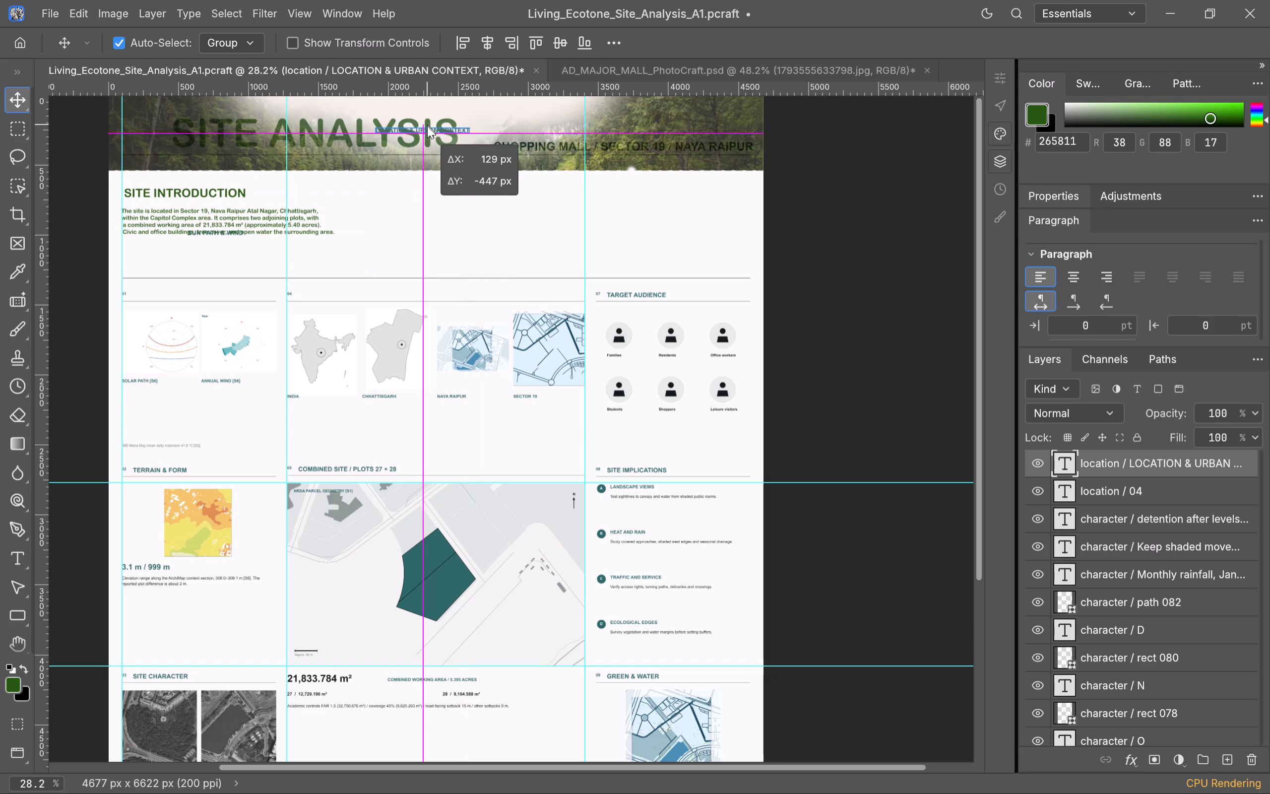
pyautogui.moveTo(427, 126); pyautogui.dragTo(425, 151)
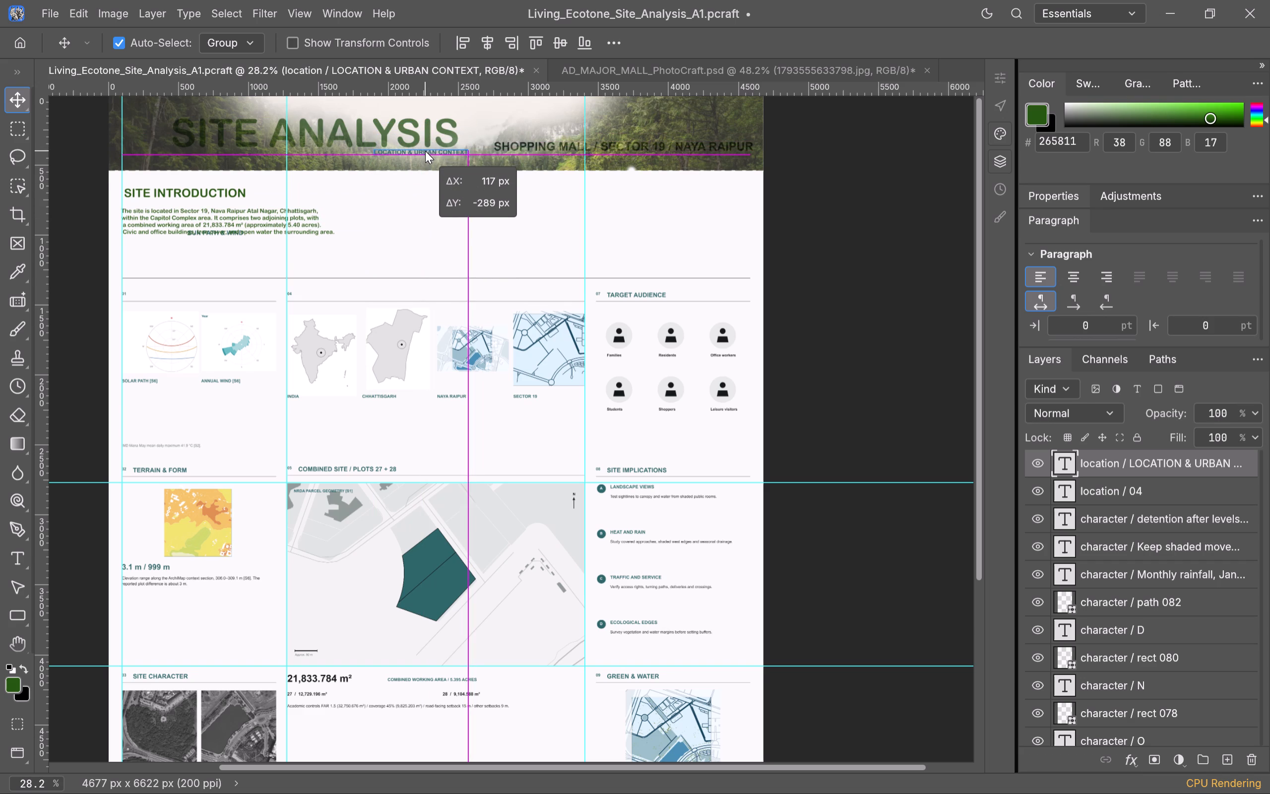
pyautogui.moveTo(425, 151); pyautogui.dragTo(425, 184)
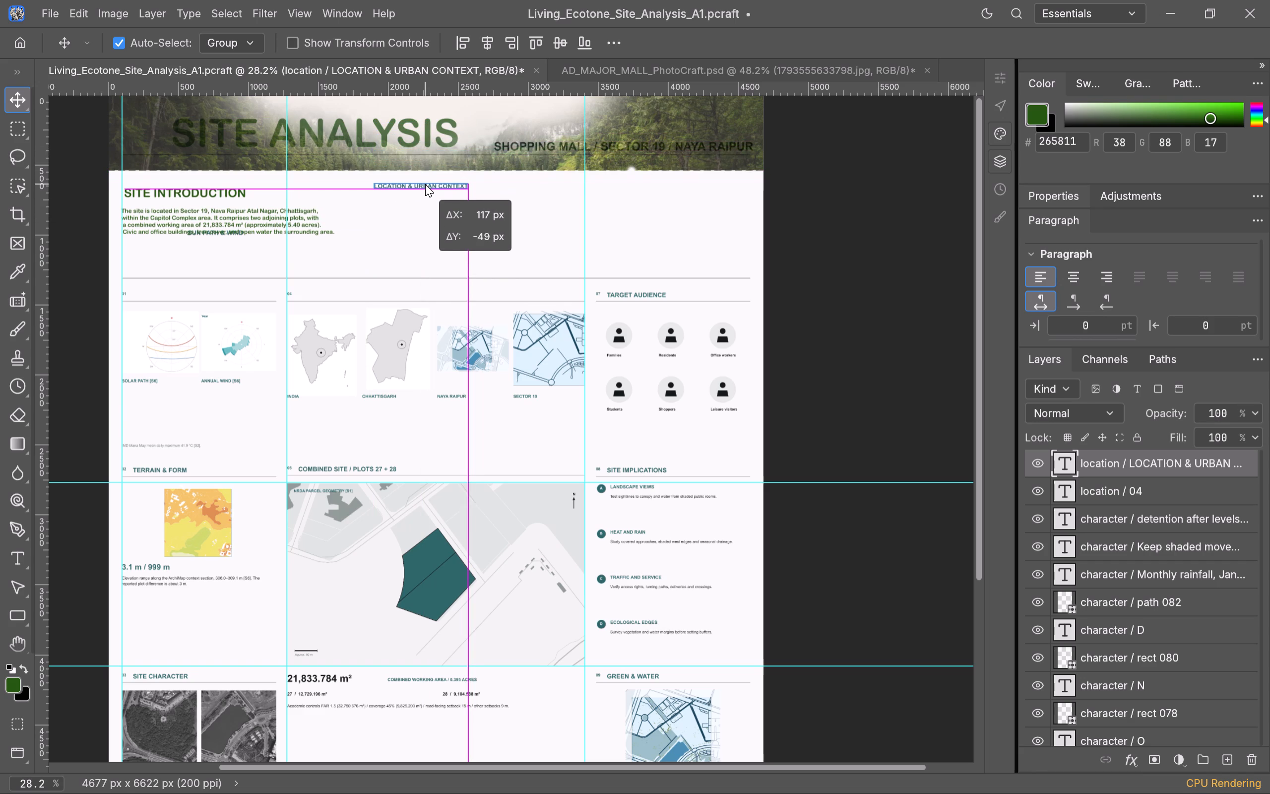
pyautogui.moveTo(425, 184); pyautogui.dragTo(426, 238)
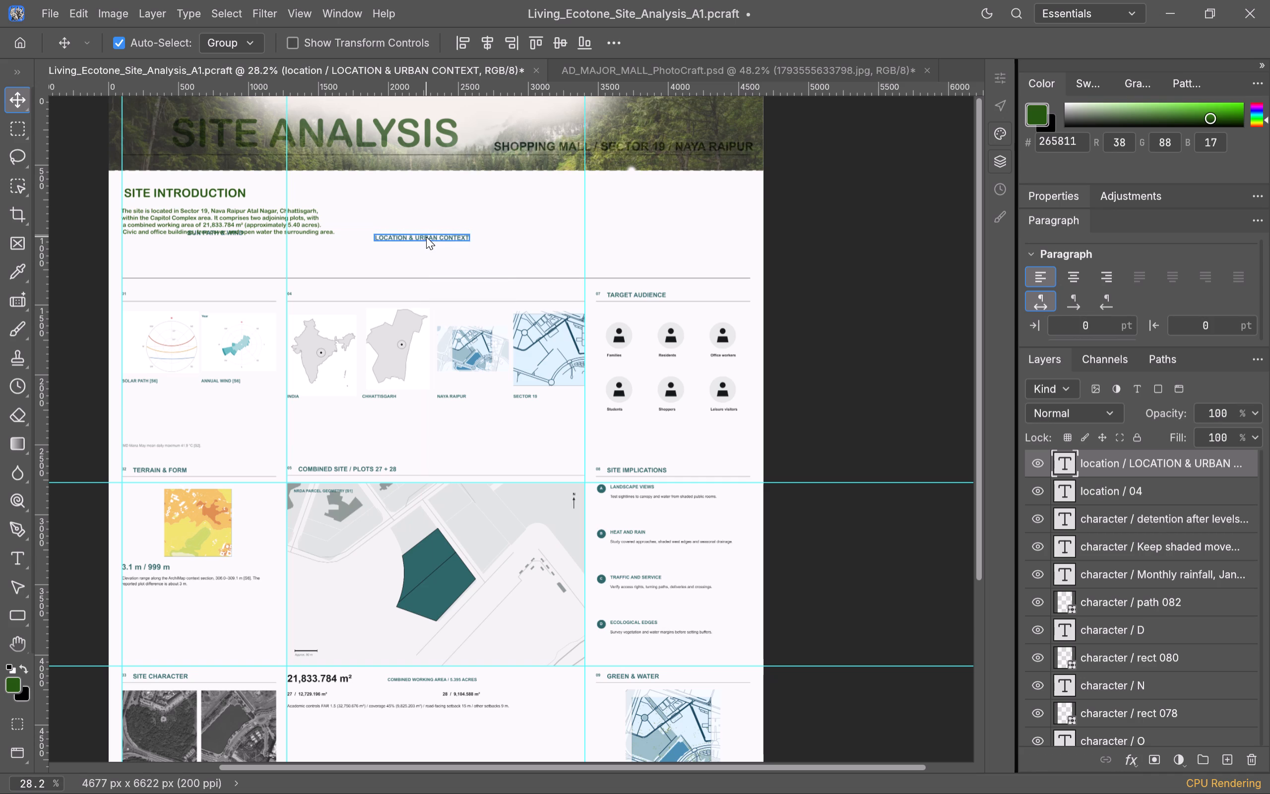
# Nudge the LOCATION & URBAN CONTEXT heading straight up to the level of the site description's upper lines.
pyautogui.press('Up')
pyautogui.press('Up')
pyautogui.press('Up')
pyautogui.press('Up')
pyautogui.press('Up')
pyautogui.press('Up')
pyautogui.press('Up')
pyautogui.press('Up')
pyautogui.press('Up')
pyautogui.press('Up')
pyautogui.press('Up')
pyautogui.press('Up')
pyautogui.press('Up')
pyautogui.press('Up')
pyautogui.press('Up')
pyautogui.press('Up')
pyautogui.press('Up')
pyautogui.press('Up')
pyautogui.press('Up')
pyautogui.press('Up')
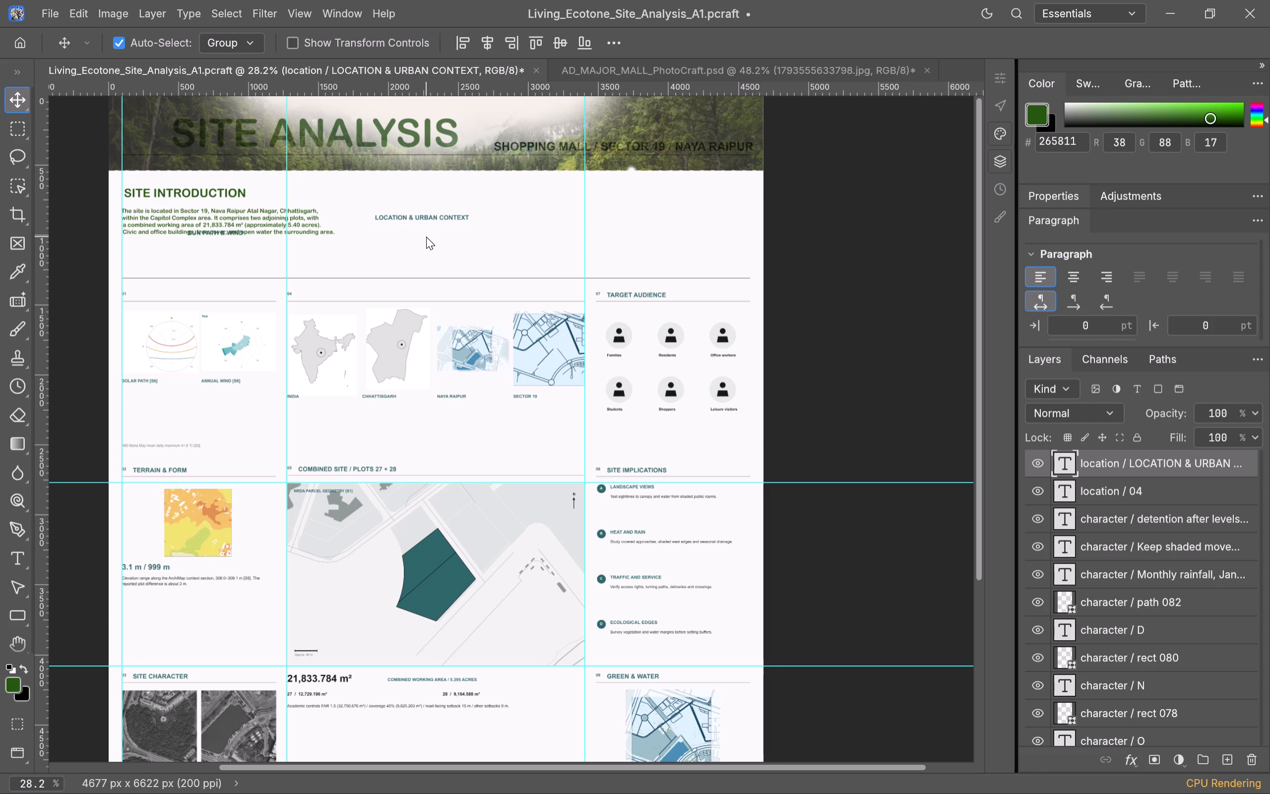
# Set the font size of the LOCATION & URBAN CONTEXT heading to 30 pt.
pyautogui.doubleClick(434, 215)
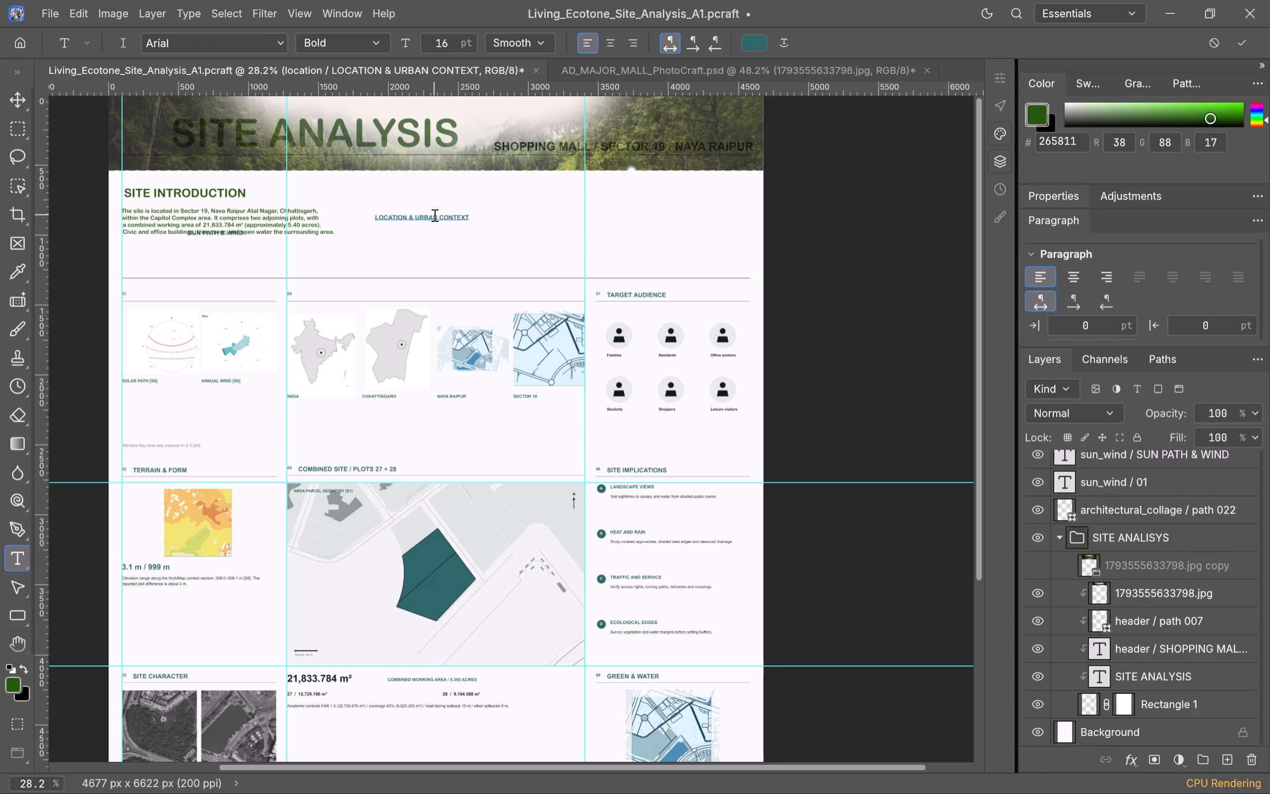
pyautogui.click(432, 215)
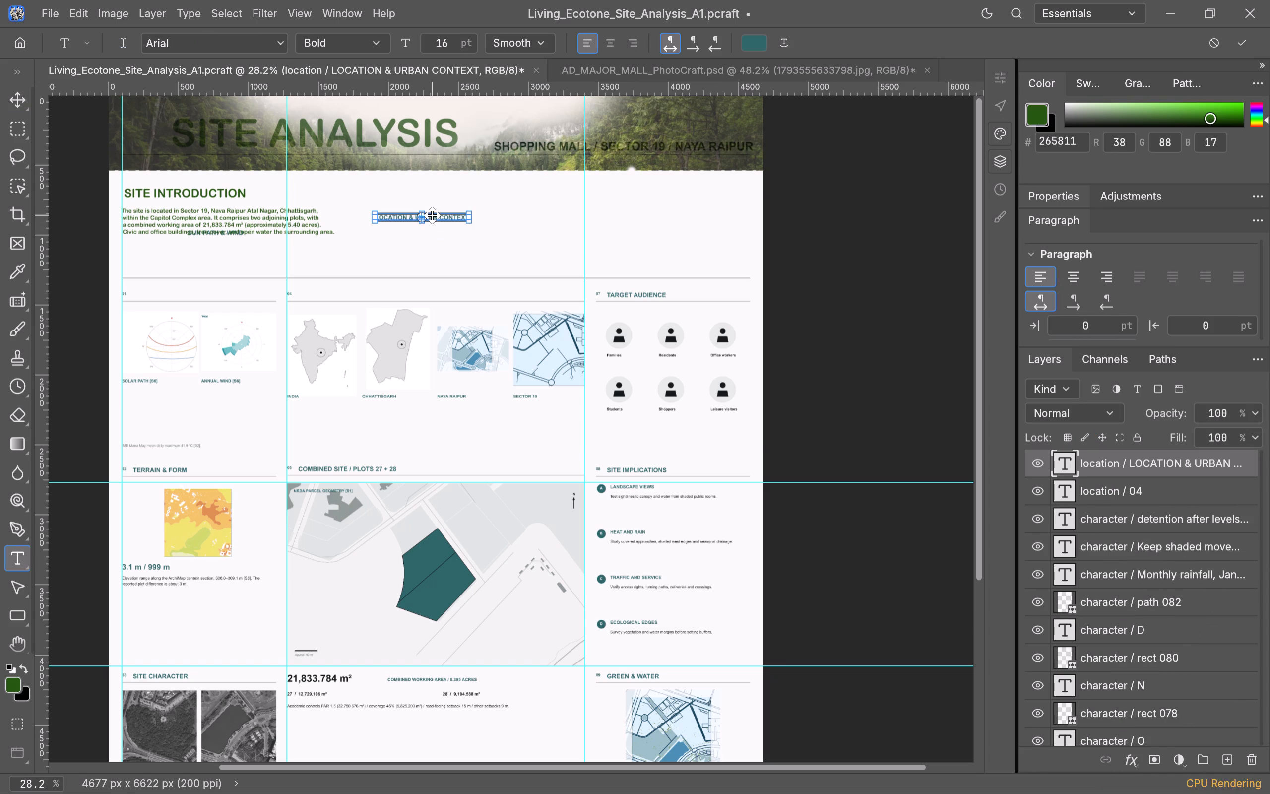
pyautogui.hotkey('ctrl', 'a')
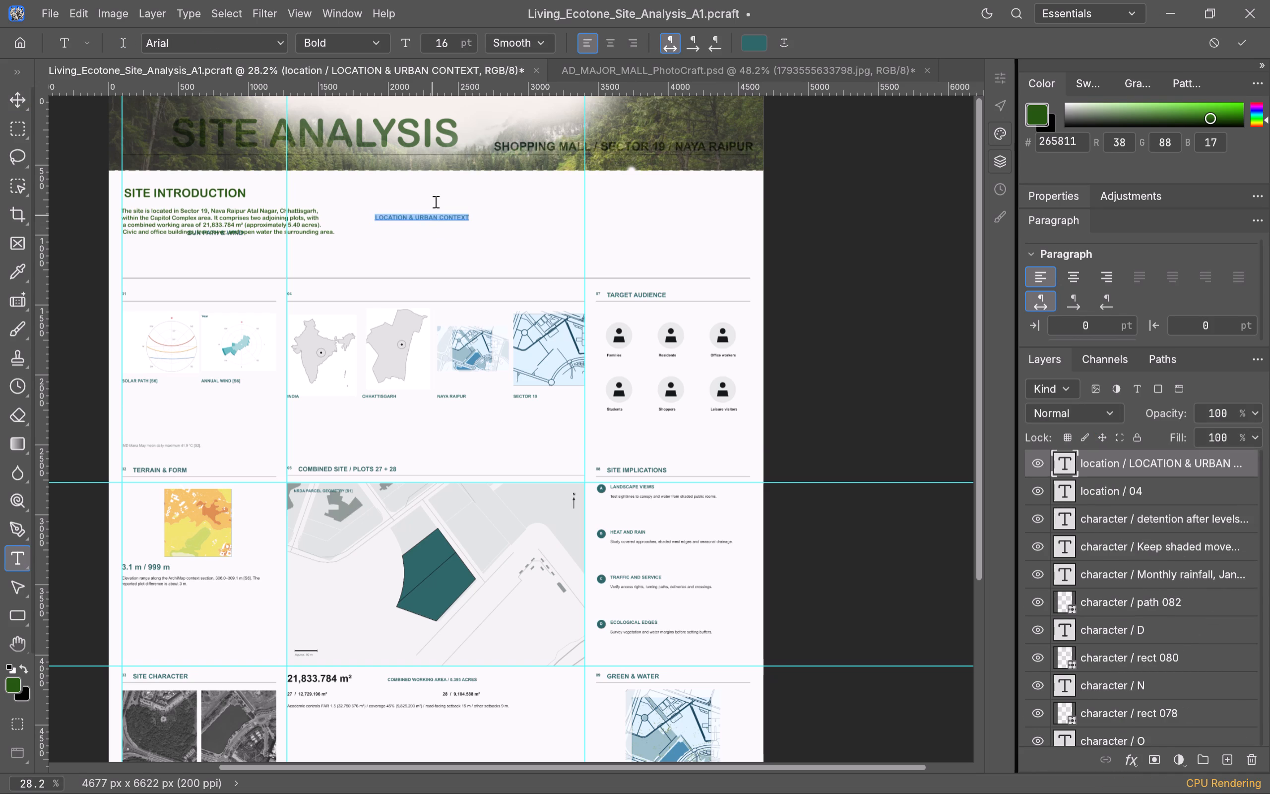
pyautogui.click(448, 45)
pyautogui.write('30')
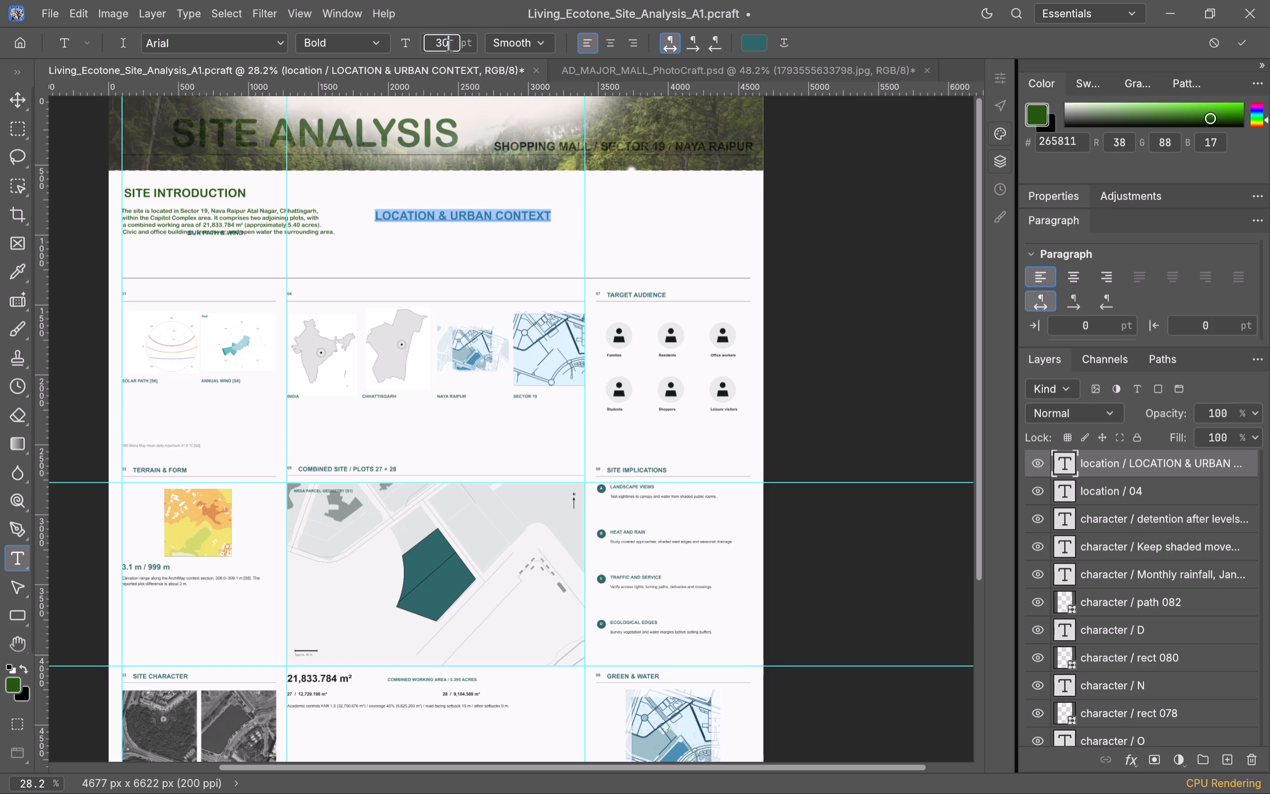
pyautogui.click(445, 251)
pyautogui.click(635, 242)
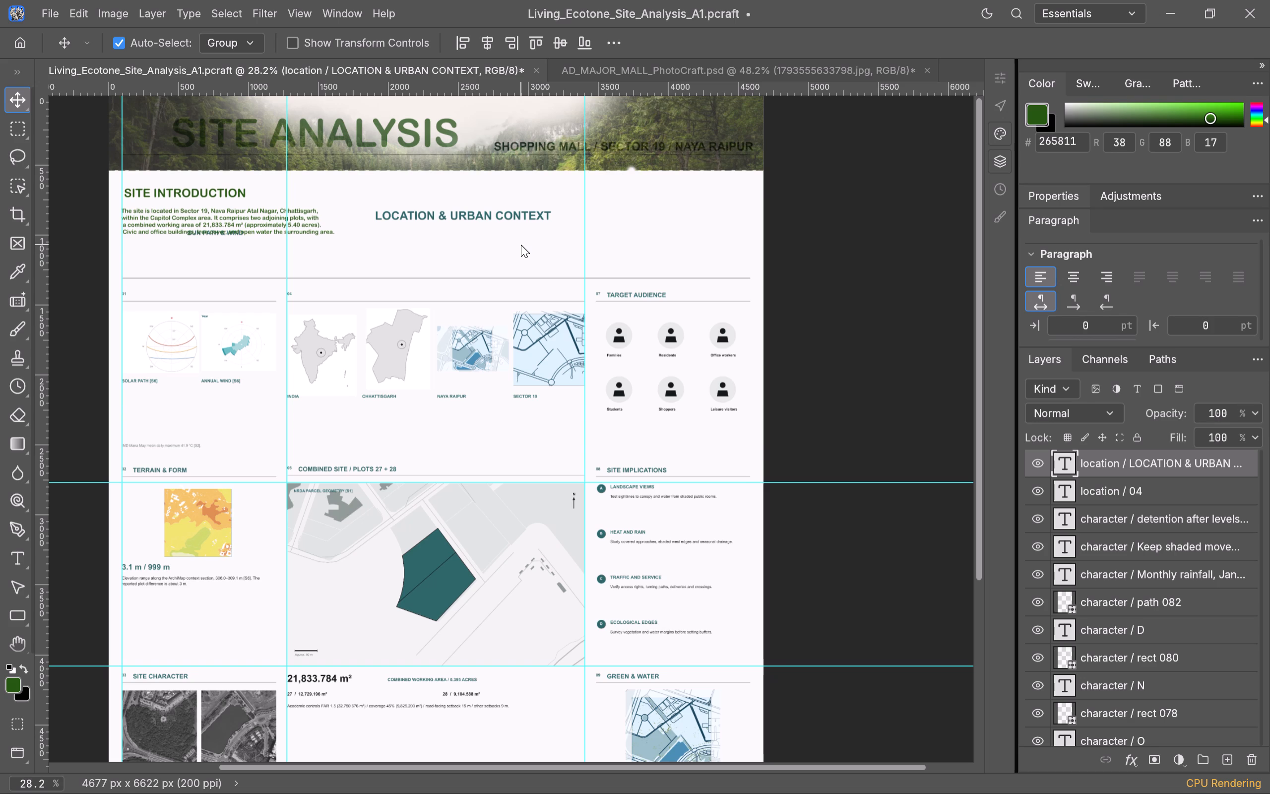
# Reduce the font size of the SITE INTRODUCTION heading to 25 pt.
pyautogui.doubleClick(213, 192)
pyautogui.doubleClick(213, 192)
pyautogui.click(213, 192)
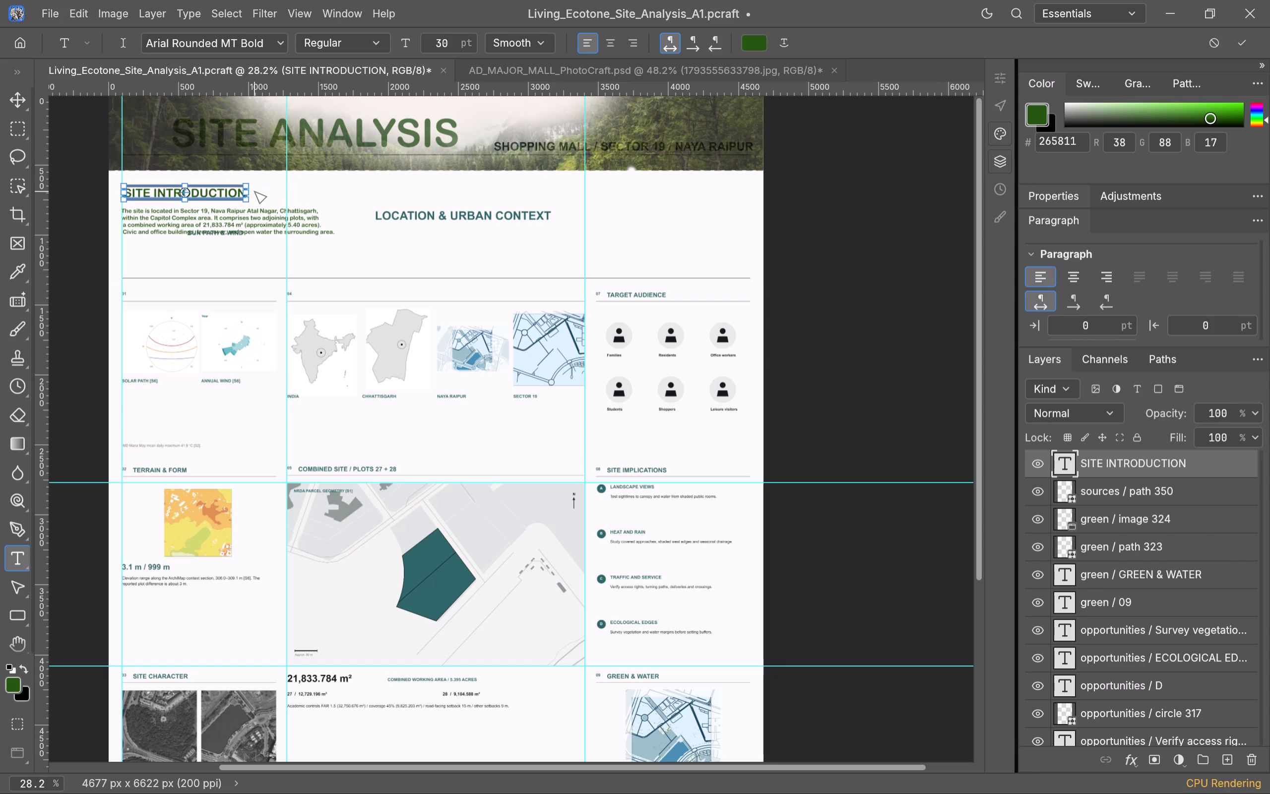
pyautogui.hotkey('ctrl', 'a')
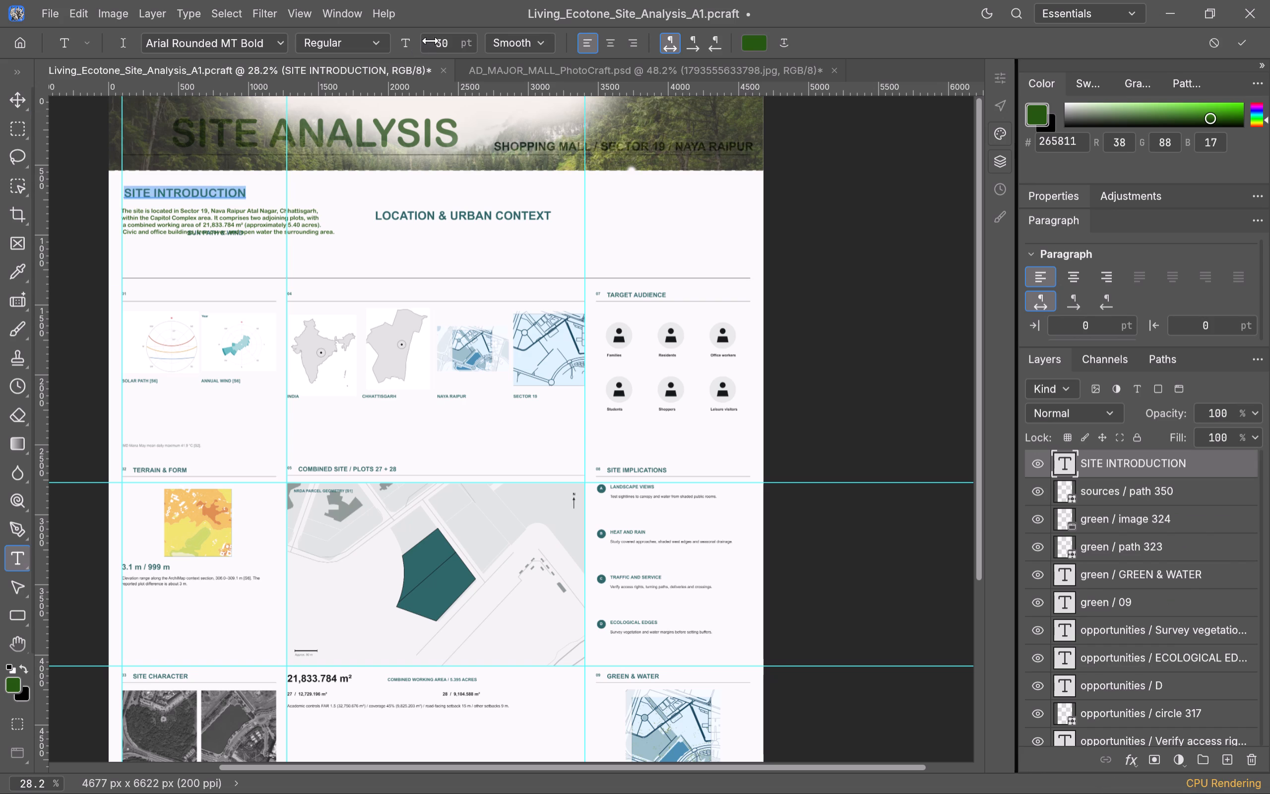
pyautogui.scroll(-2, 441, 41)
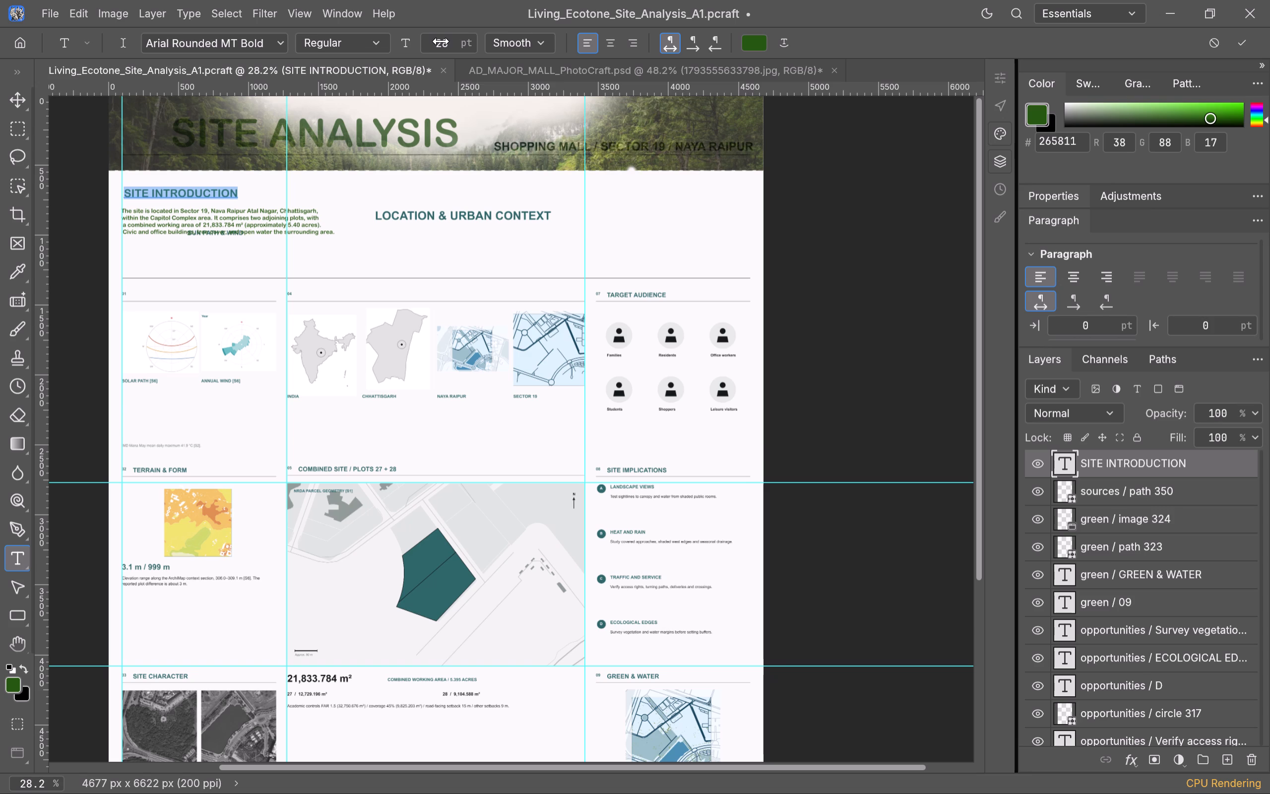
pyautogui.scroll(-1, 441, 41)
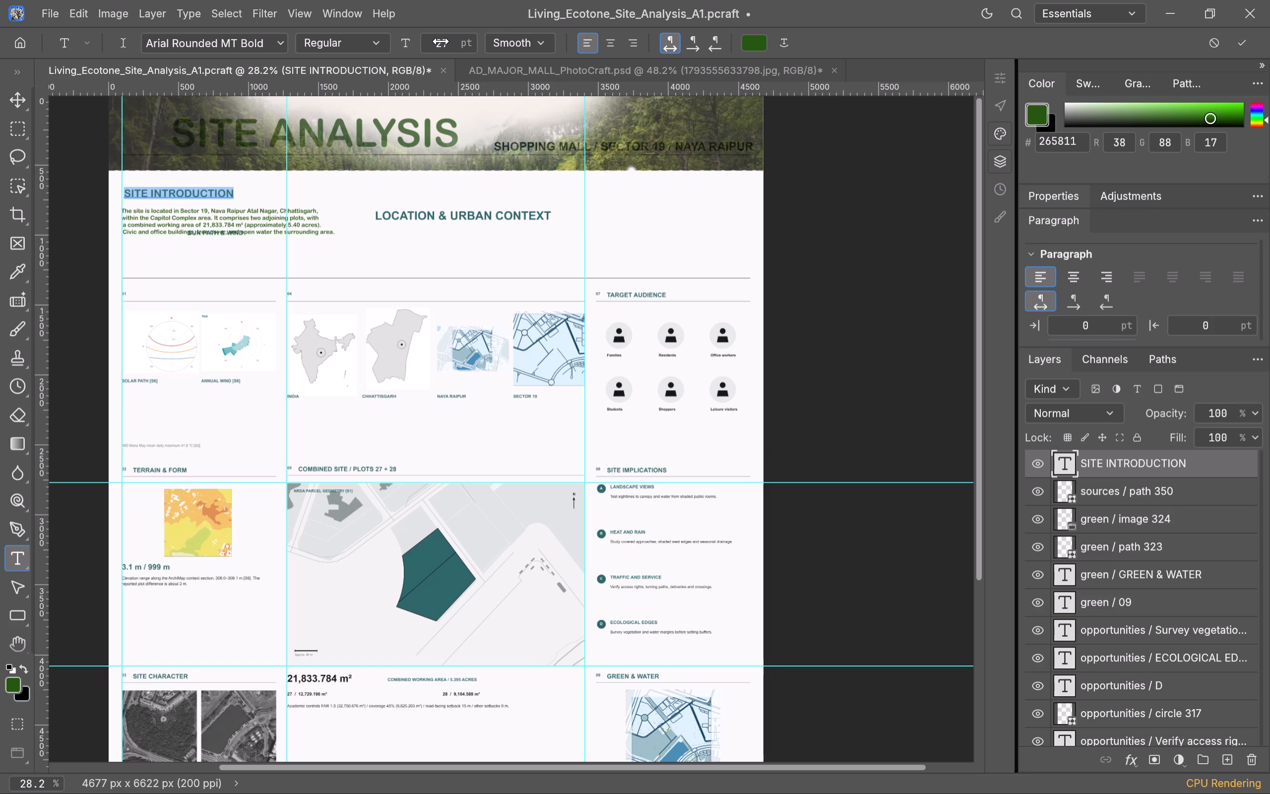
pyautogui.scroll(-1, 439, 38)
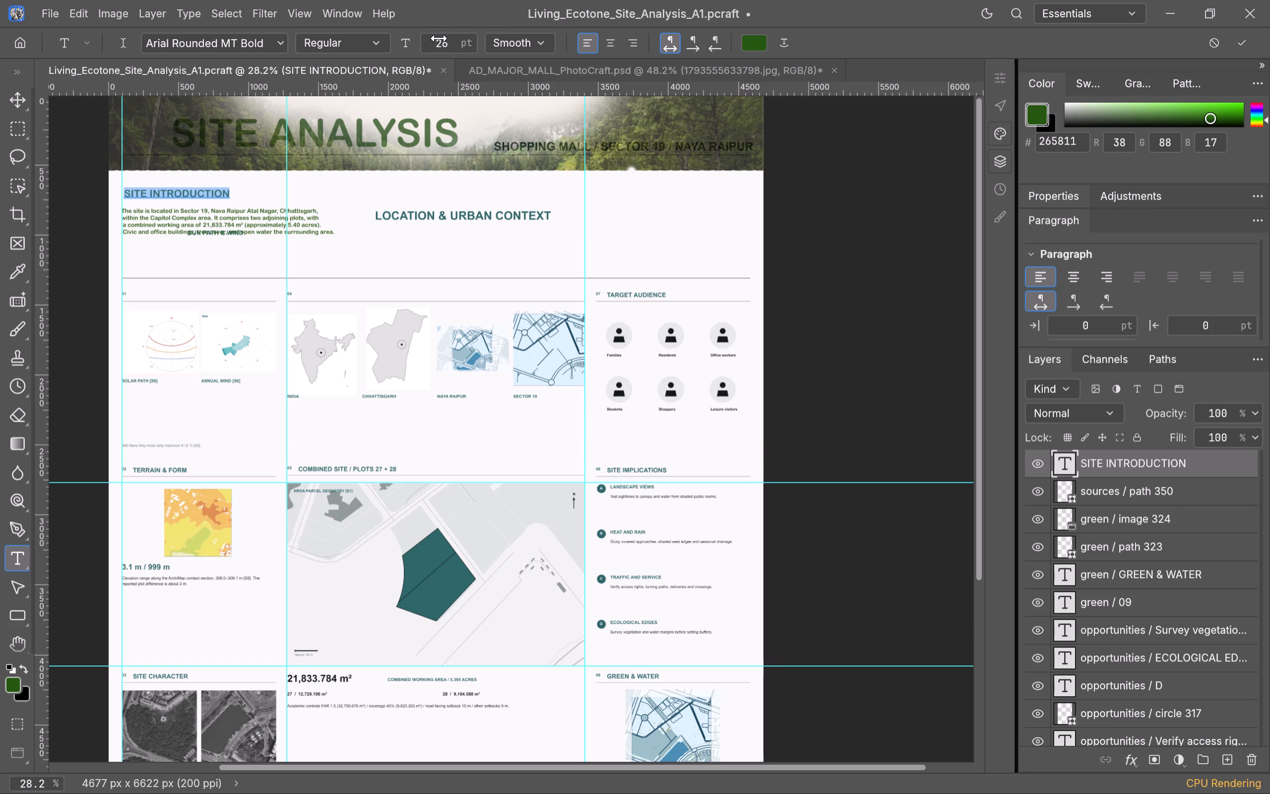
pyautogui.scroll(-1, 439, 38)
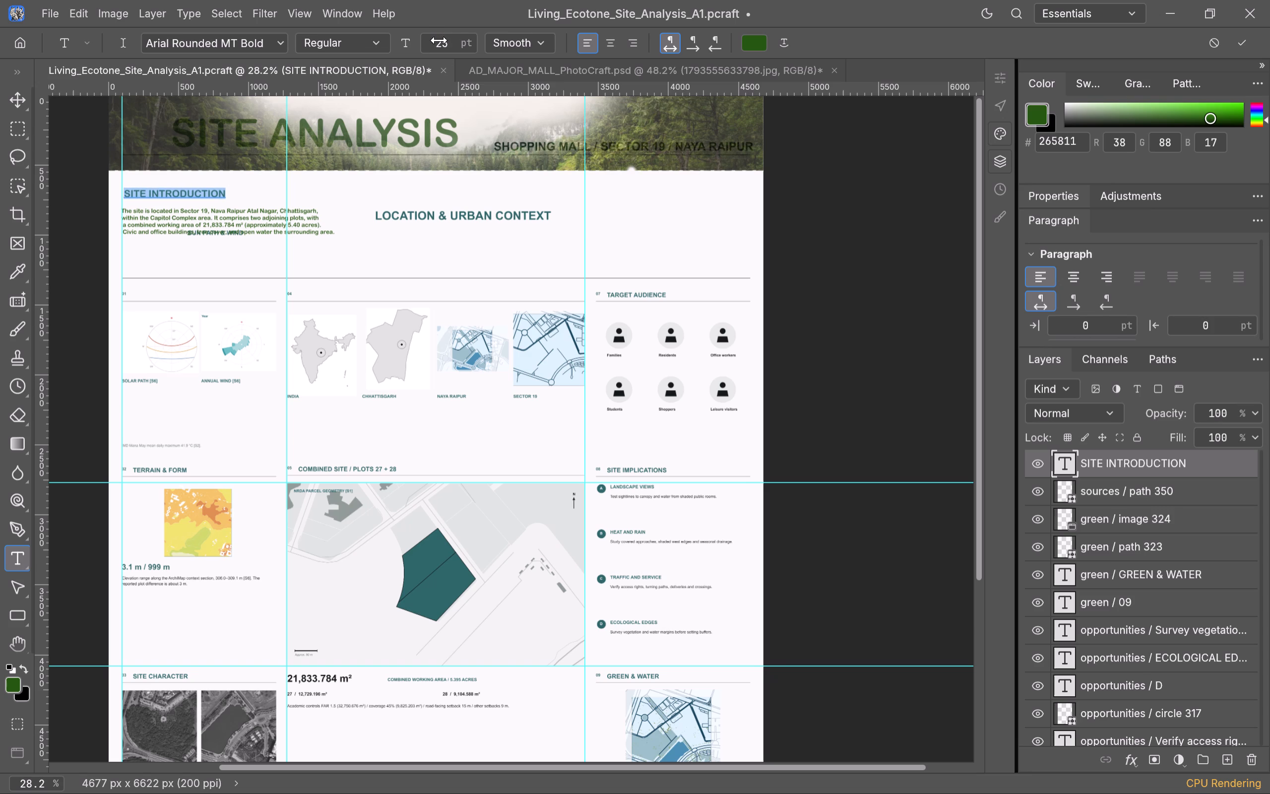
pyautogui.click(819, 172)
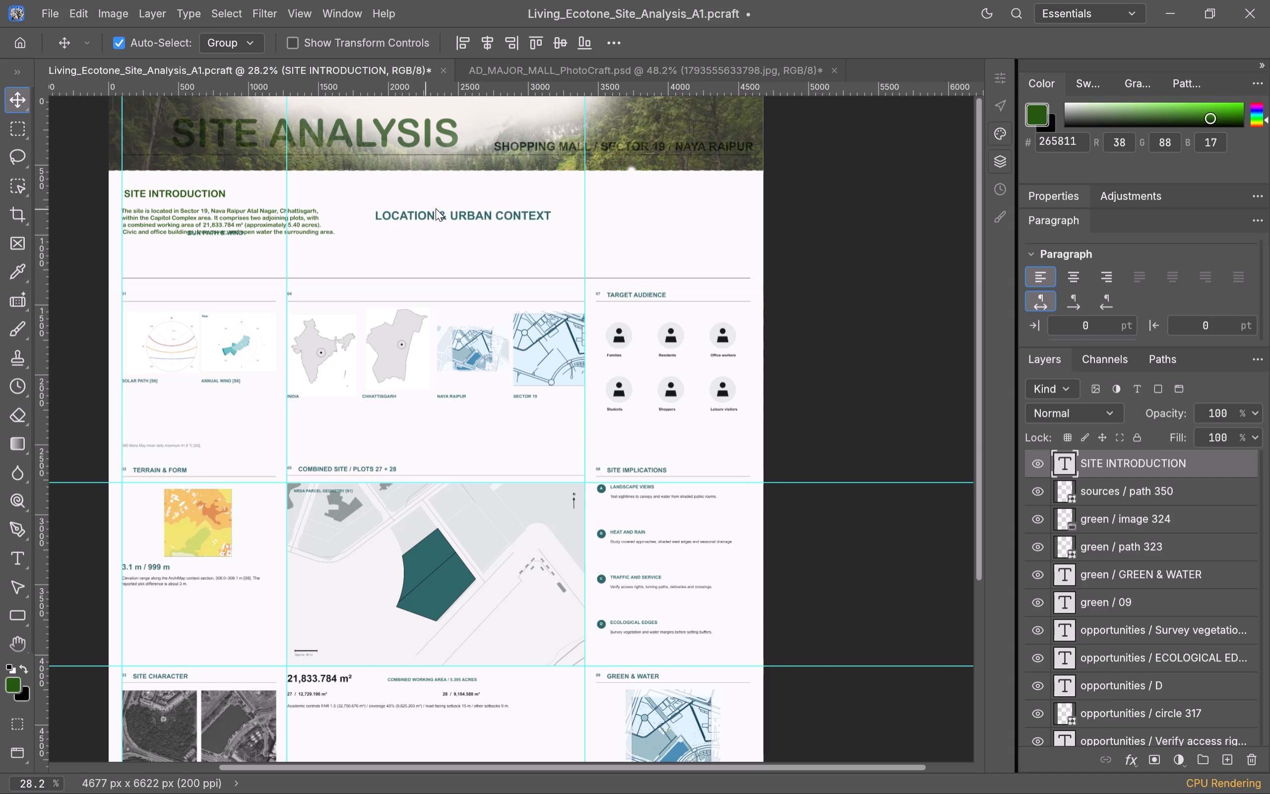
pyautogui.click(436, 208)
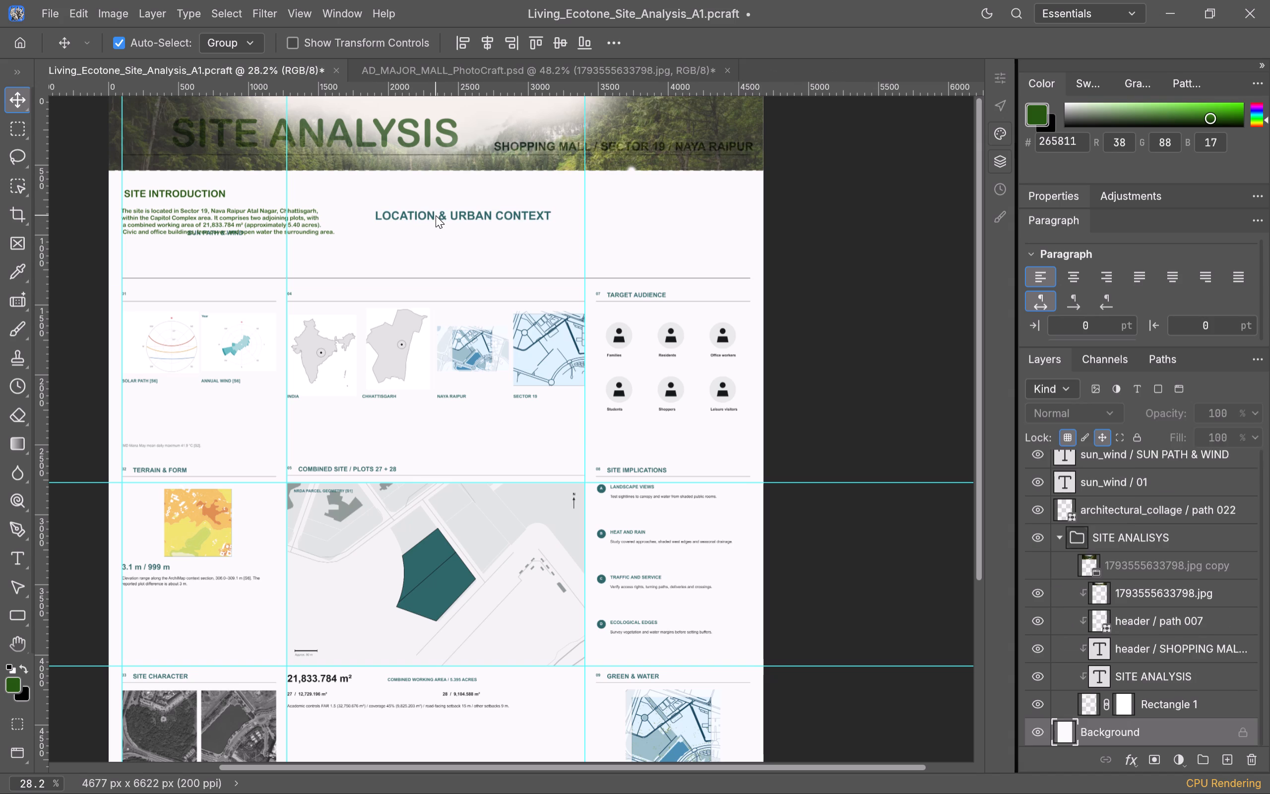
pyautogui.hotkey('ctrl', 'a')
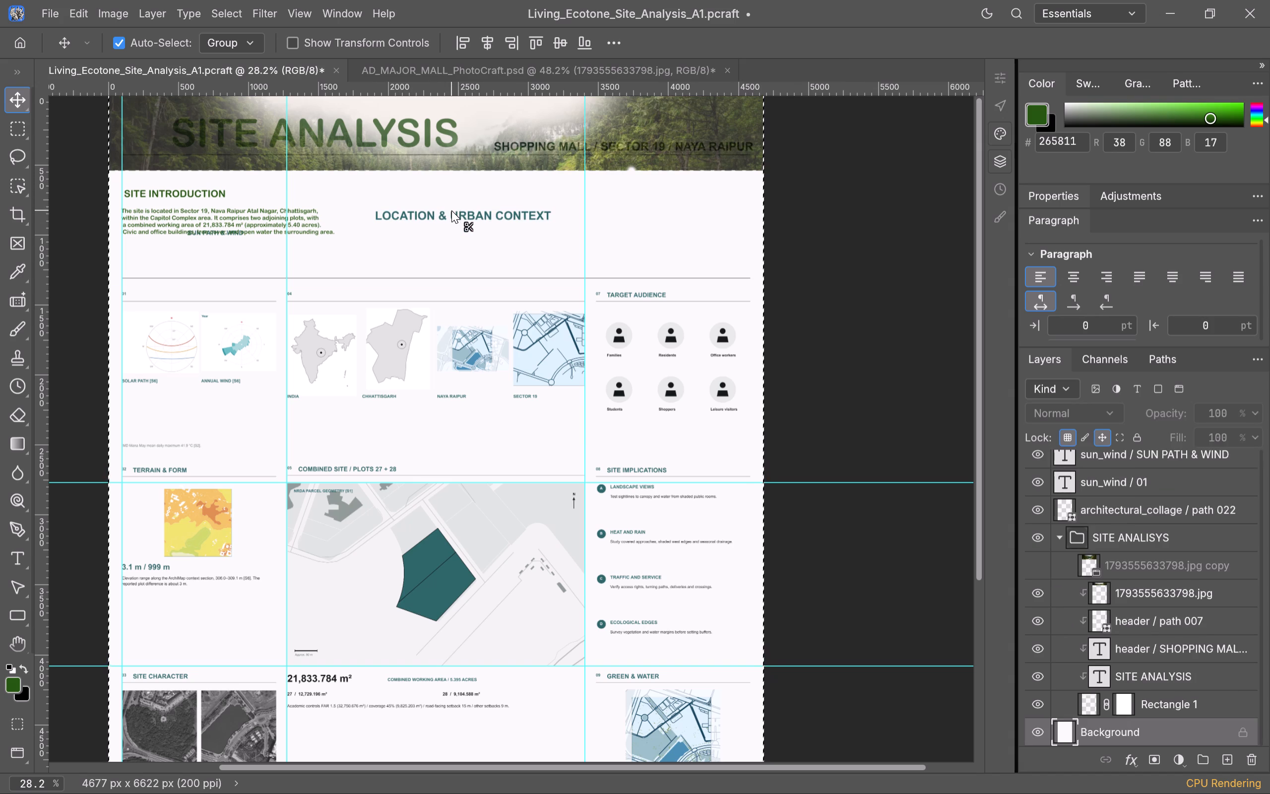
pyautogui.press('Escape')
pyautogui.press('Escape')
# Set the font size of the LOCATION & URBAN CONTEXT heading to 25 pt.
pyautogui.click(464, 217)
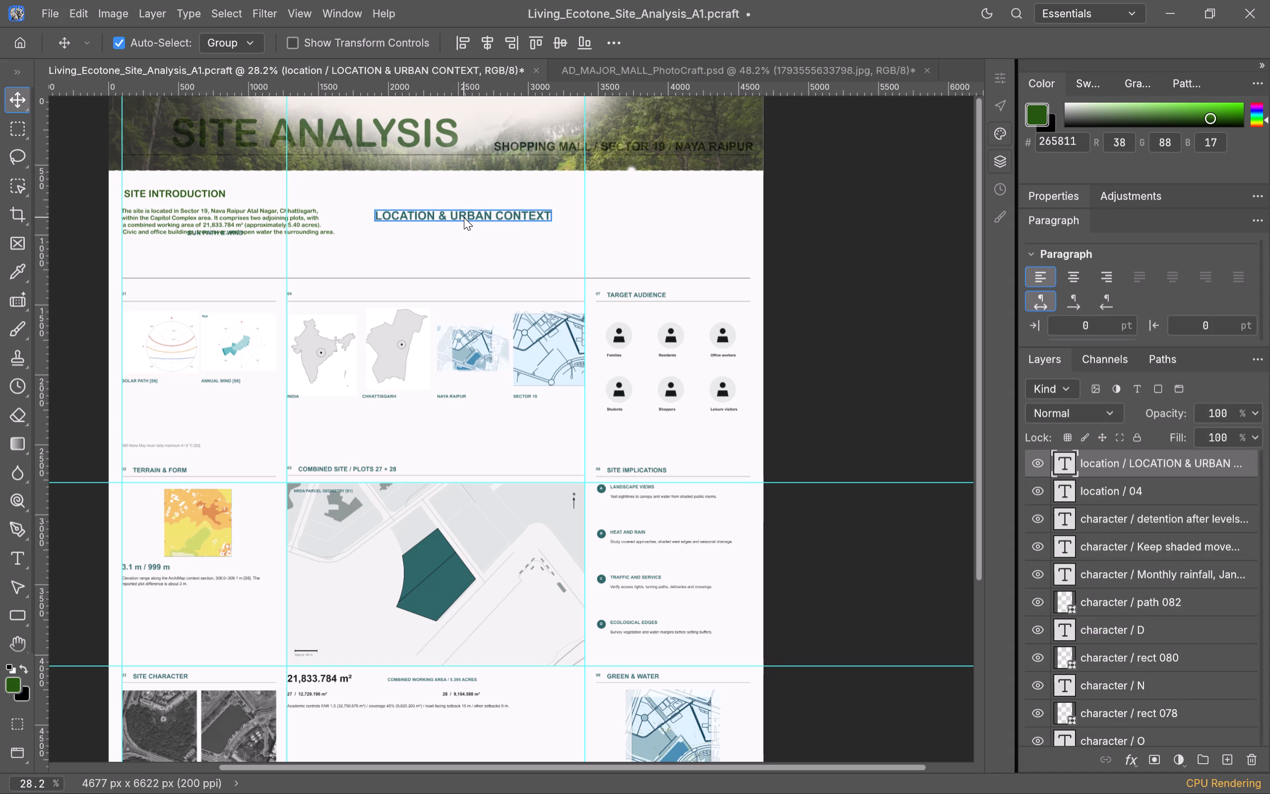
pyautogui.hotkey('ctrl', 'a')
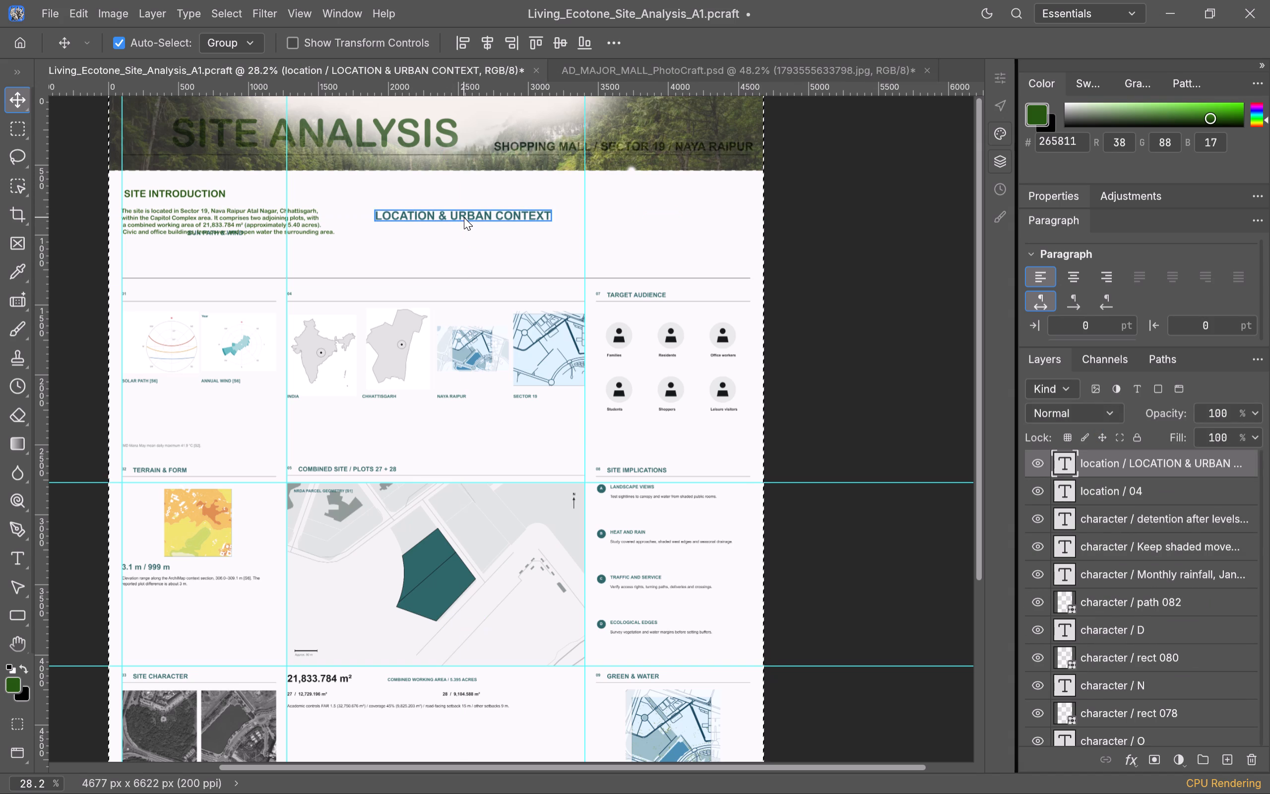
pyautogui.click(480, 212)
pyautogui.doubleClick(480, 212)
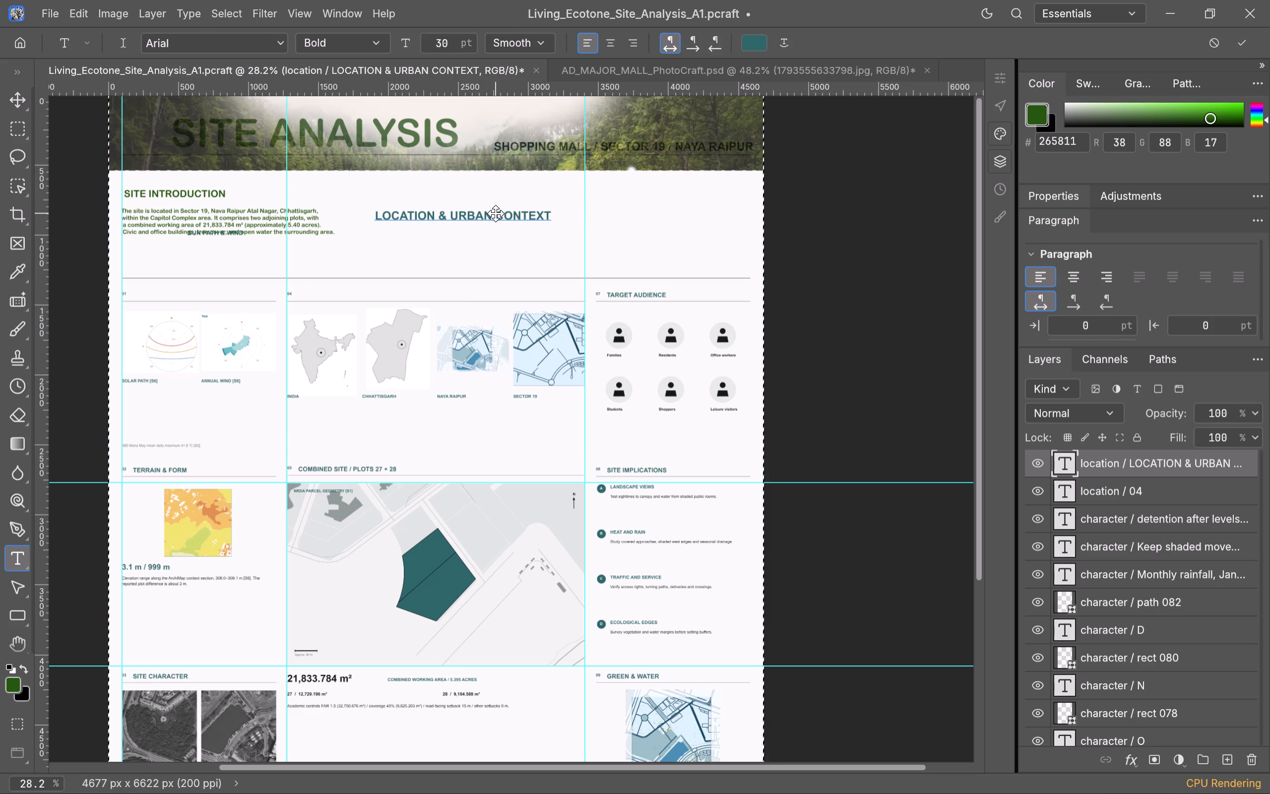
pyautogui.hotkey('ctrl', 'a')
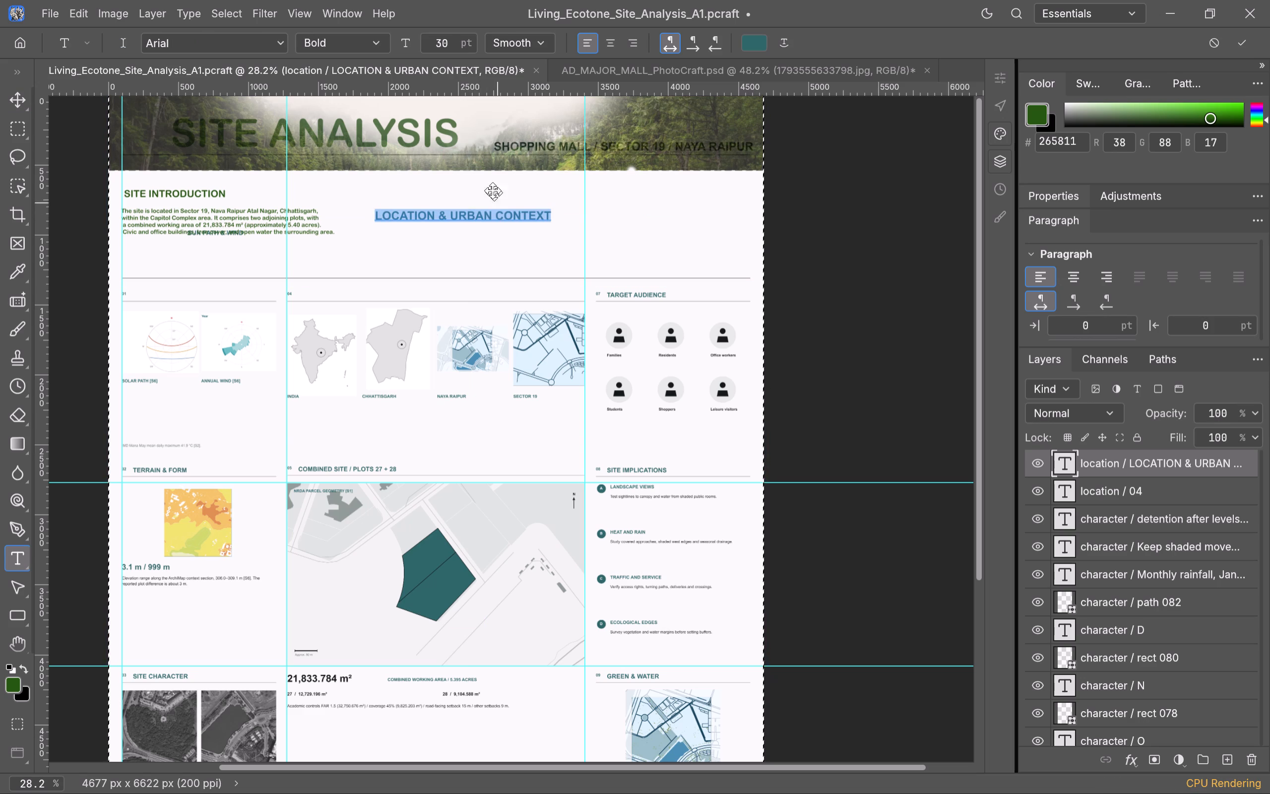
pyautogui.click(446, 47)
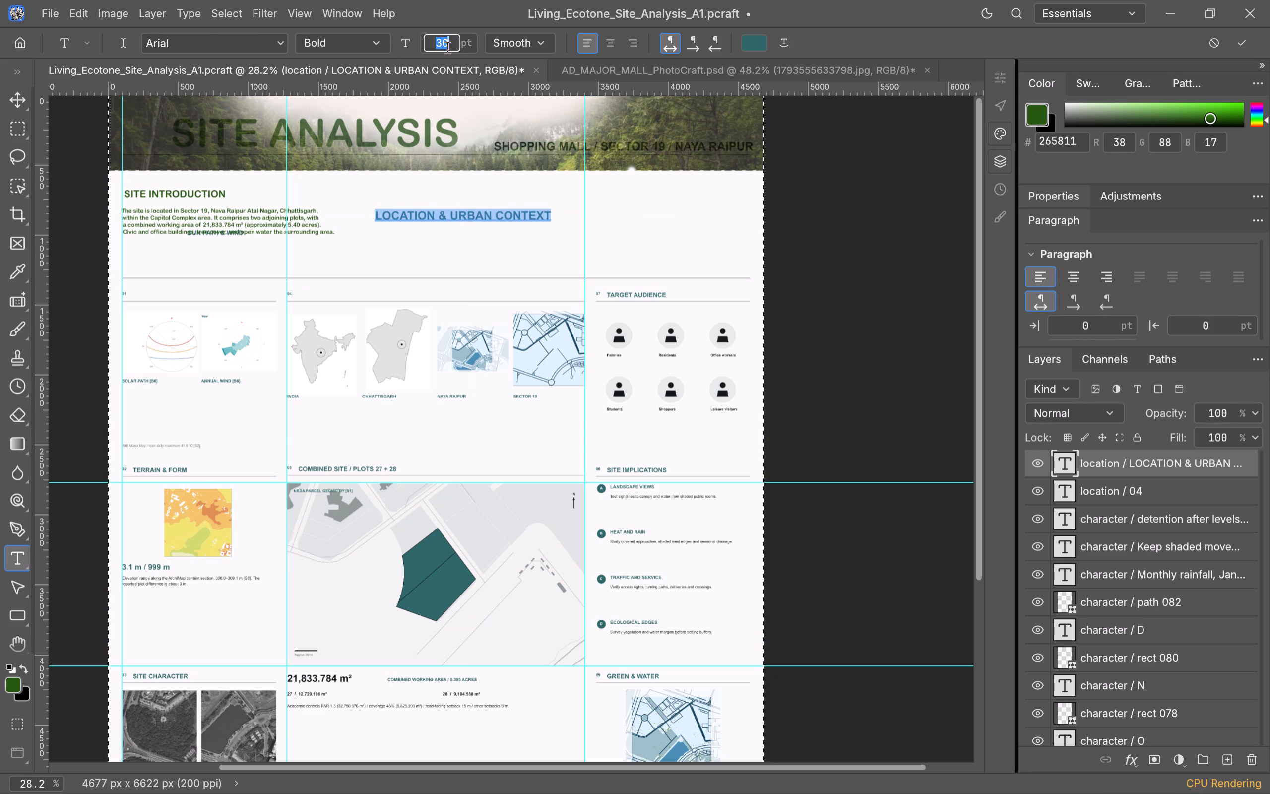
pyautogui.write('25')
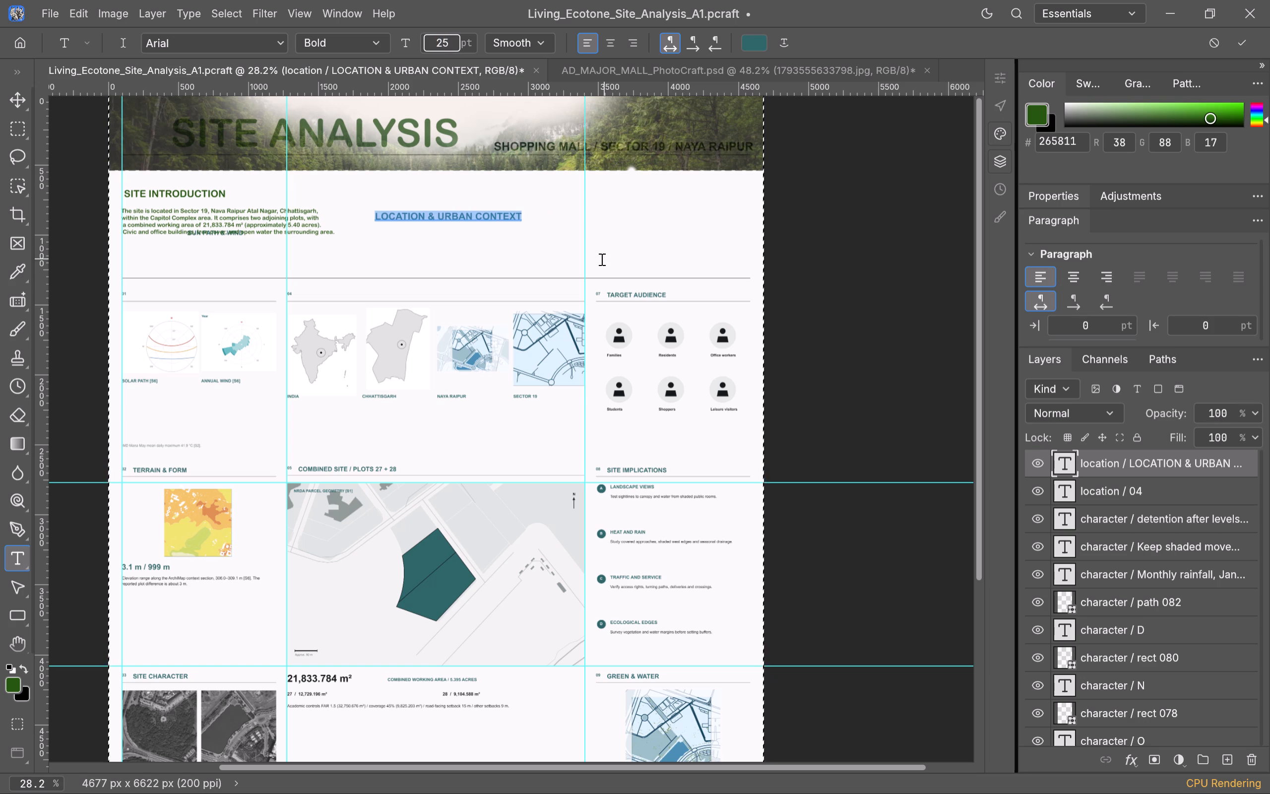
pyautogui.click(834, 262)
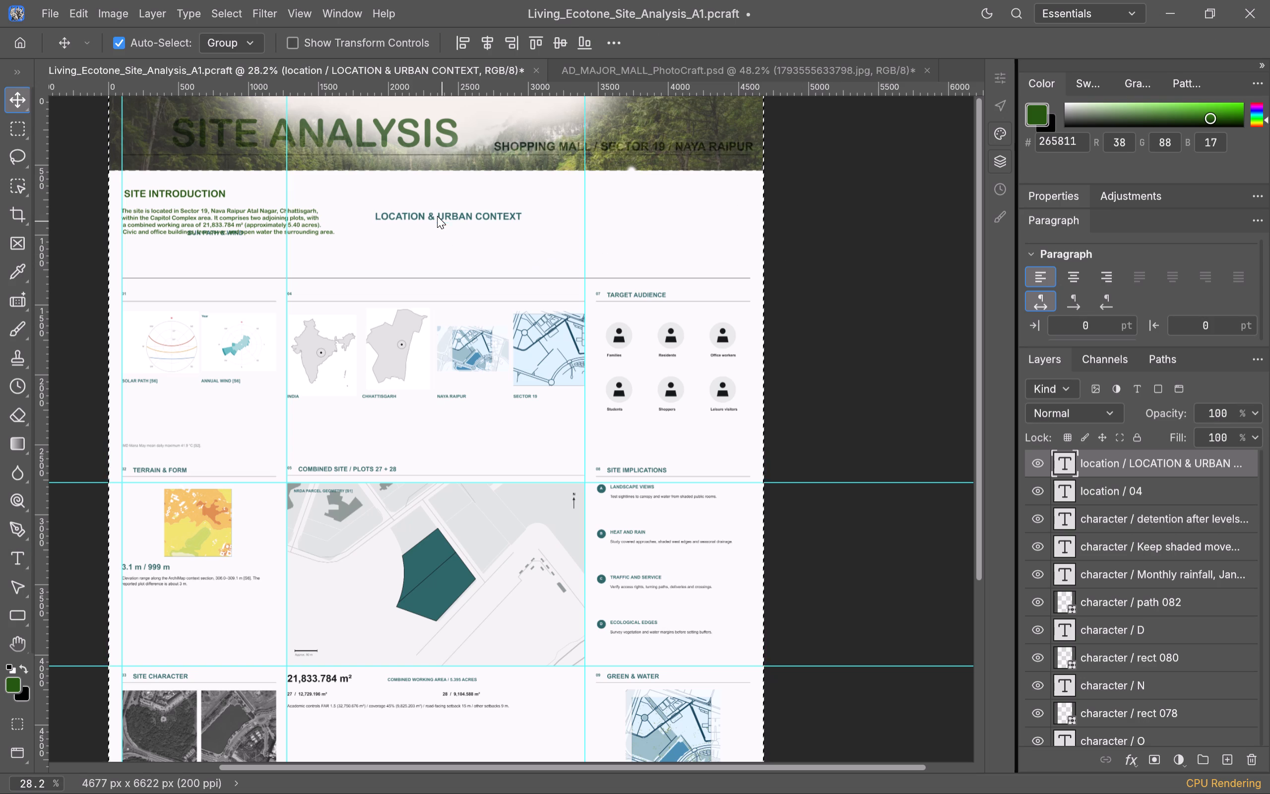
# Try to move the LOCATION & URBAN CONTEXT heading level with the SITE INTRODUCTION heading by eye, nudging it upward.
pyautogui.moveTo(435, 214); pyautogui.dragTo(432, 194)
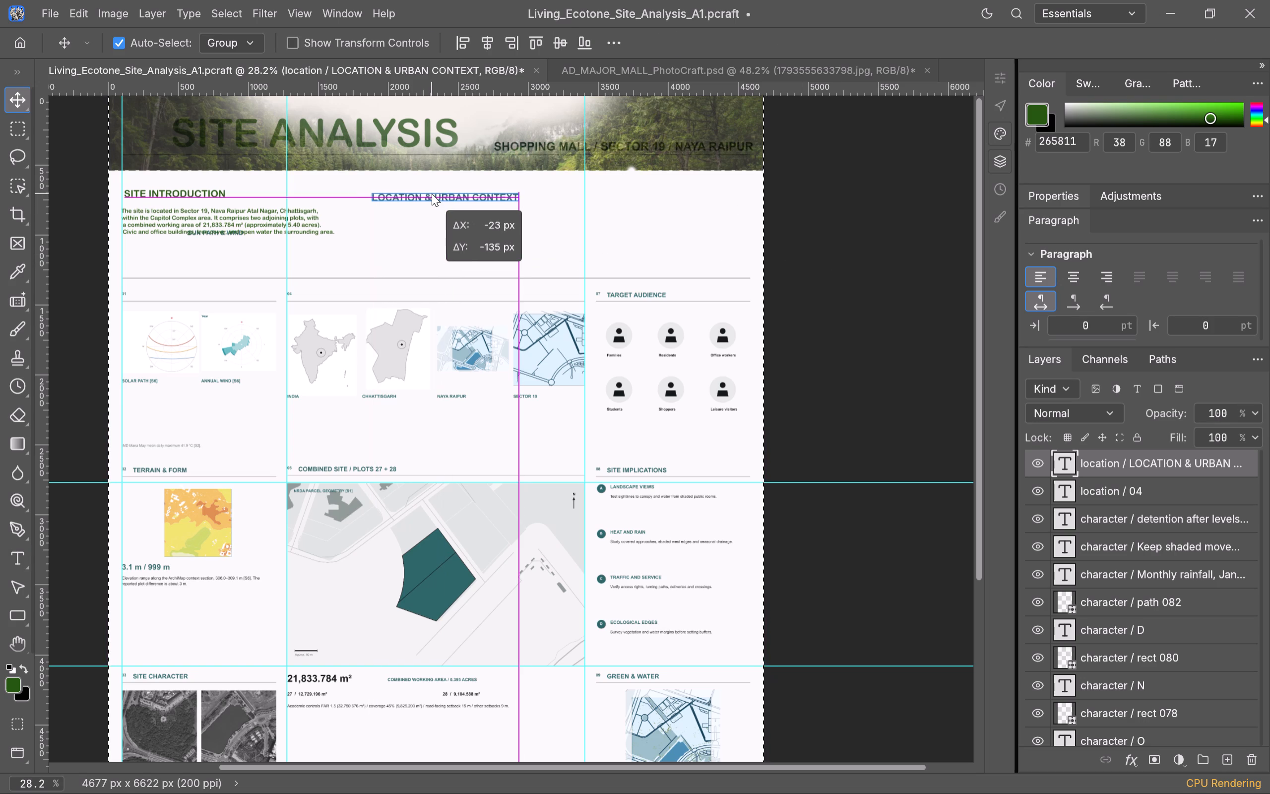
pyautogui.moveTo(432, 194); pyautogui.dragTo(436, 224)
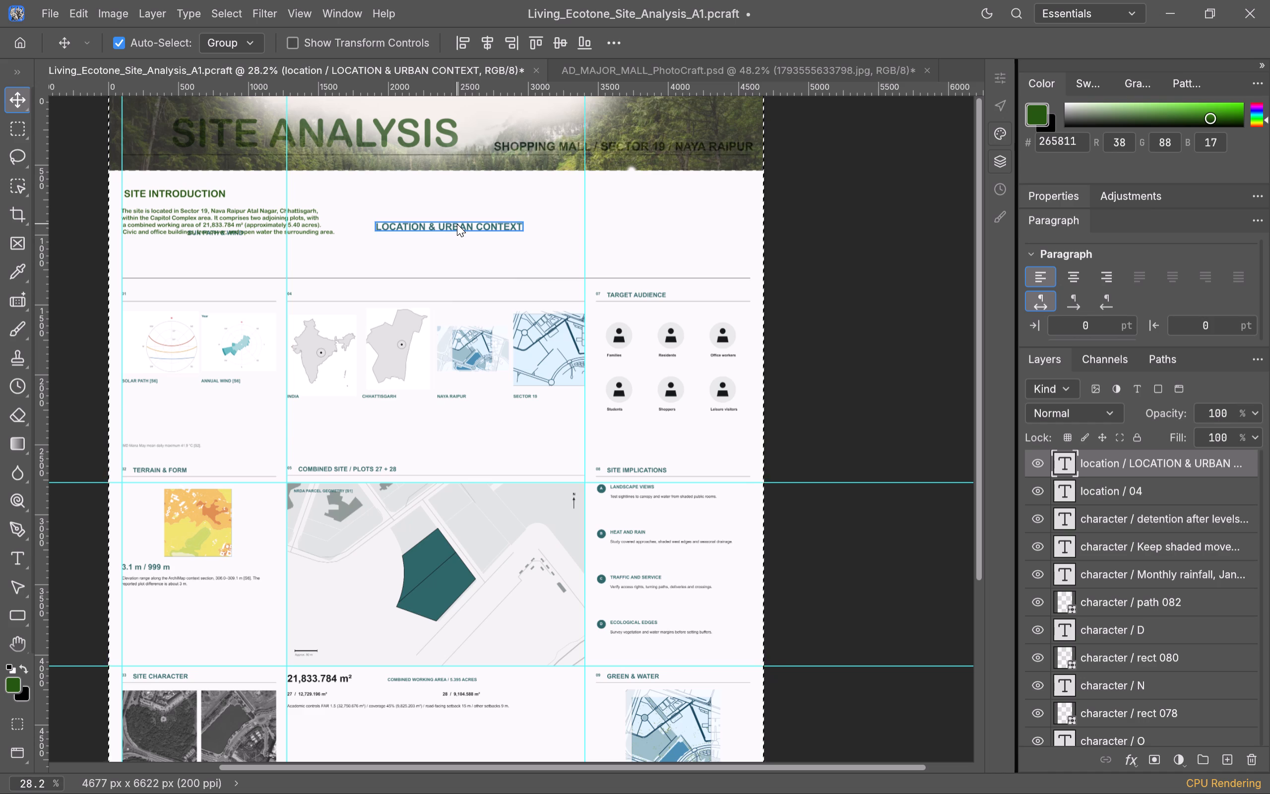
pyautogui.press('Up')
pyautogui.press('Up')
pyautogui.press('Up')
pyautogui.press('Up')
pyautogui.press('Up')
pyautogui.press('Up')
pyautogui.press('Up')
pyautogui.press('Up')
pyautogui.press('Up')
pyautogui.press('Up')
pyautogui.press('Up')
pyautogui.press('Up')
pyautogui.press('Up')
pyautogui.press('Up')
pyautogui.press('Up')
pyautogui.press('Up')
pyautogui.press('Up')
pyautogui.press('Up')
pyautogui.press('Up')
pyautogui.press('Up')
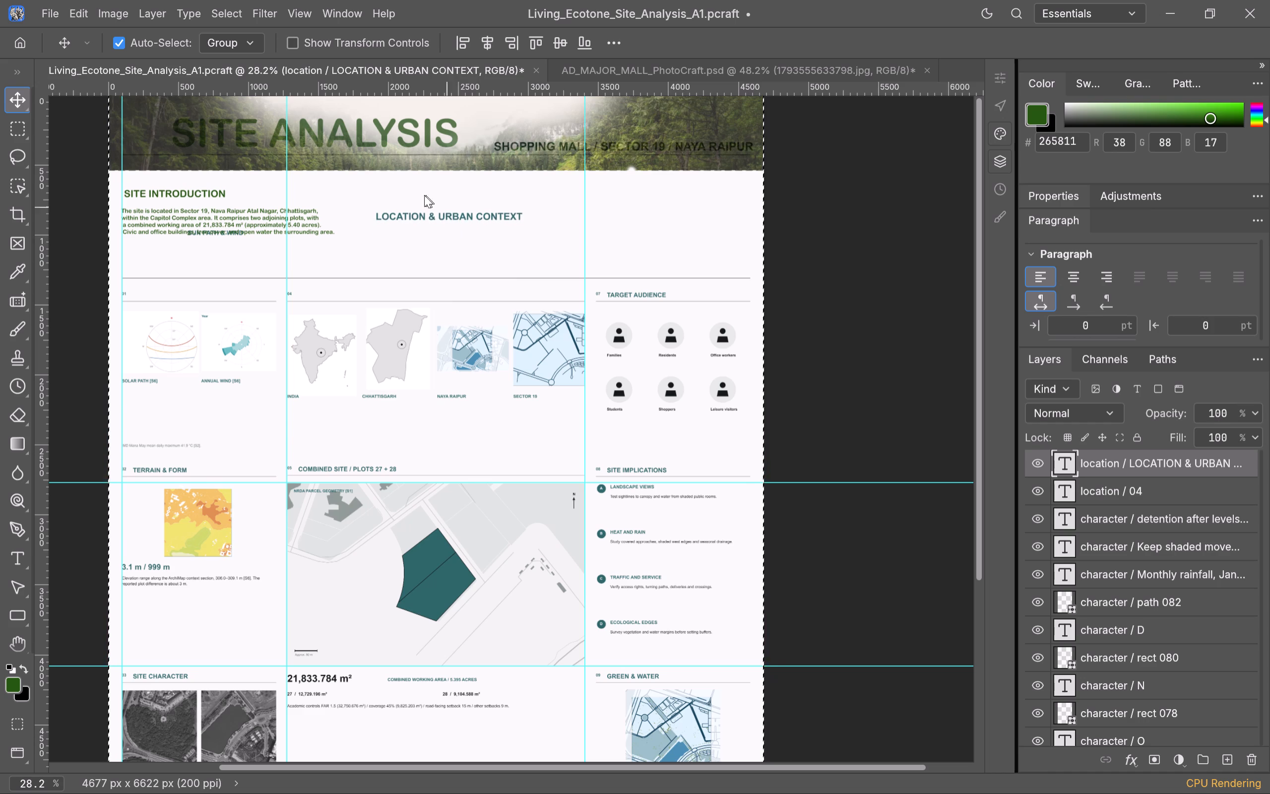
# Add a horizontal guide along the top edge of the SITE INTRODUCTION heading.
pyautogui.moveTo(420, 87); pyautogui.dragTo(419, 116)
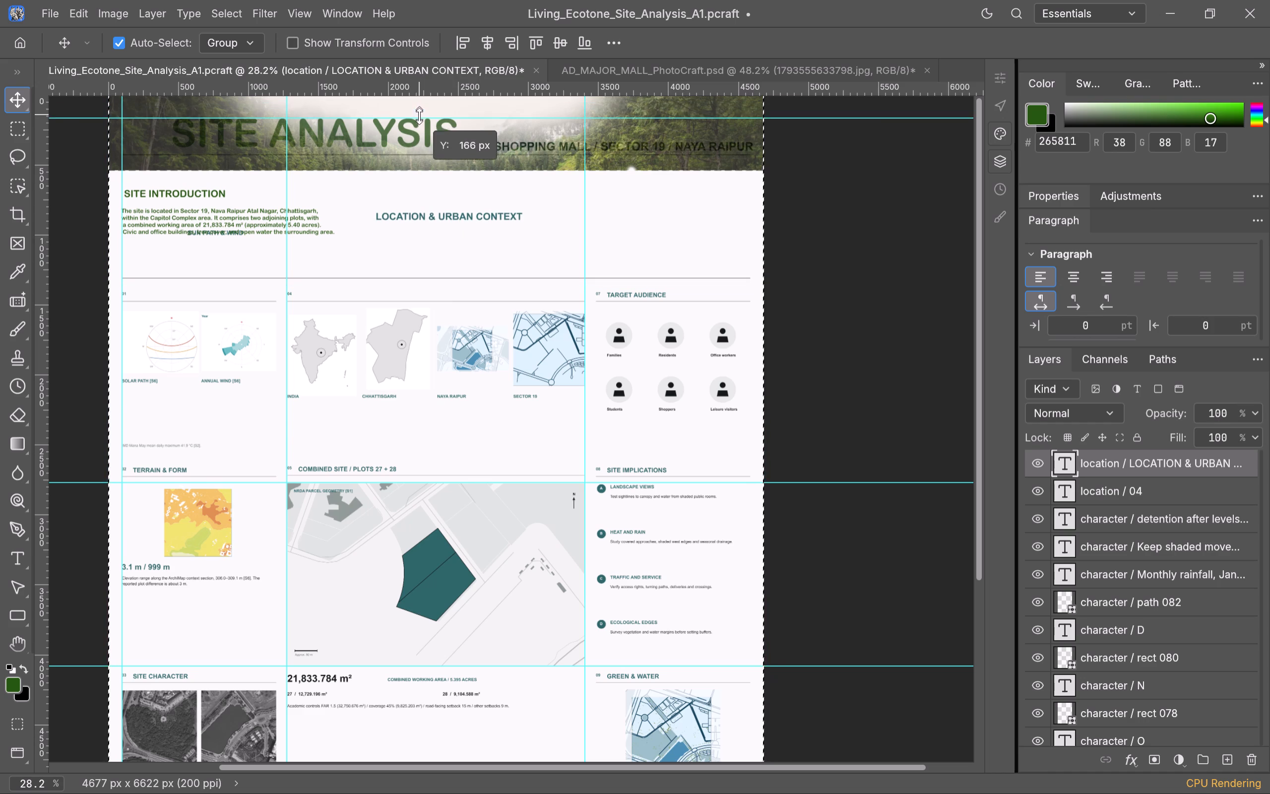
pyautogui.moveTo(419, 116); pyautogui.dragTo(417, 191)
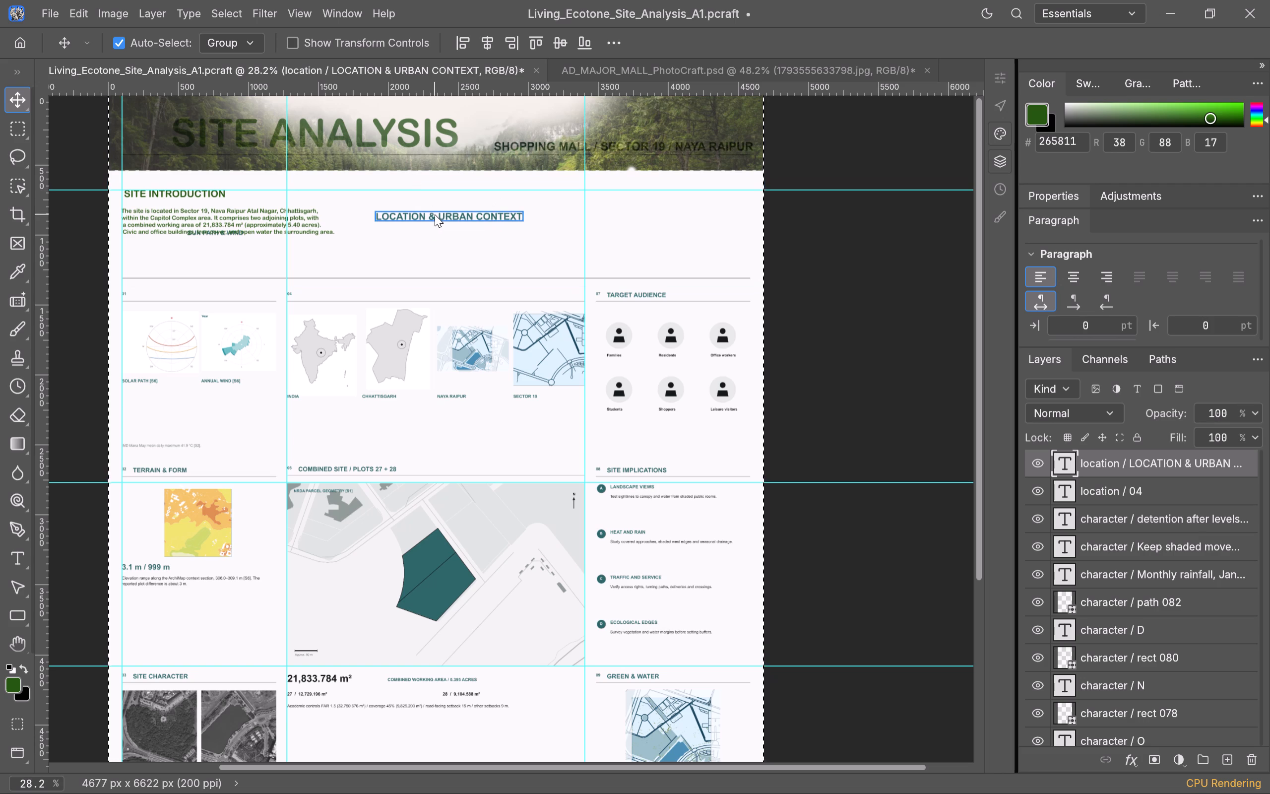
# Nudge the LOCATION & URBAN CONTEXT heading straight up until it lines up with SITE INTRODUCTION at the new guide, and deselect it.
pyautogui.click(435, 214)
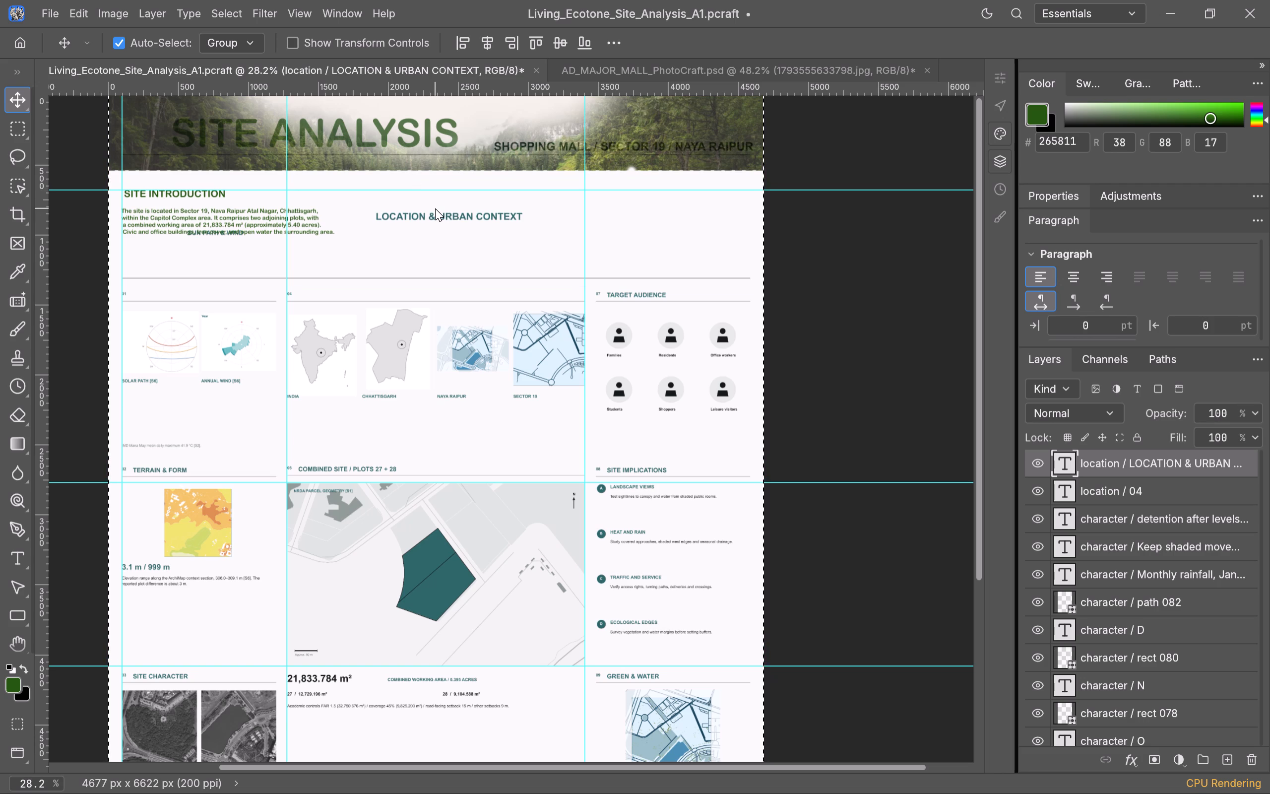
pyautogui.press('Up')
pyautogui.press('Up')
pyautogui.press('Up')
pyautogui.press('Up')
pyautogui.press('Up')
pyautogui.press('Up')
pyautogui.press('Up')
pyautogui.press('Up')
pyautogui.press('Up')
pyautogui.press('Up')
pyautogui.press('Up')
pyautogui.press('Up')
pyautogui.press('Up')
pyautogui.press('Up')
pyautogui.press('Up')
pyautogui.press('Up')
pyautogui.press('Up')
pyautogui.press('Up')
pyautogui.press('Up')
pyautogui.press('Up')
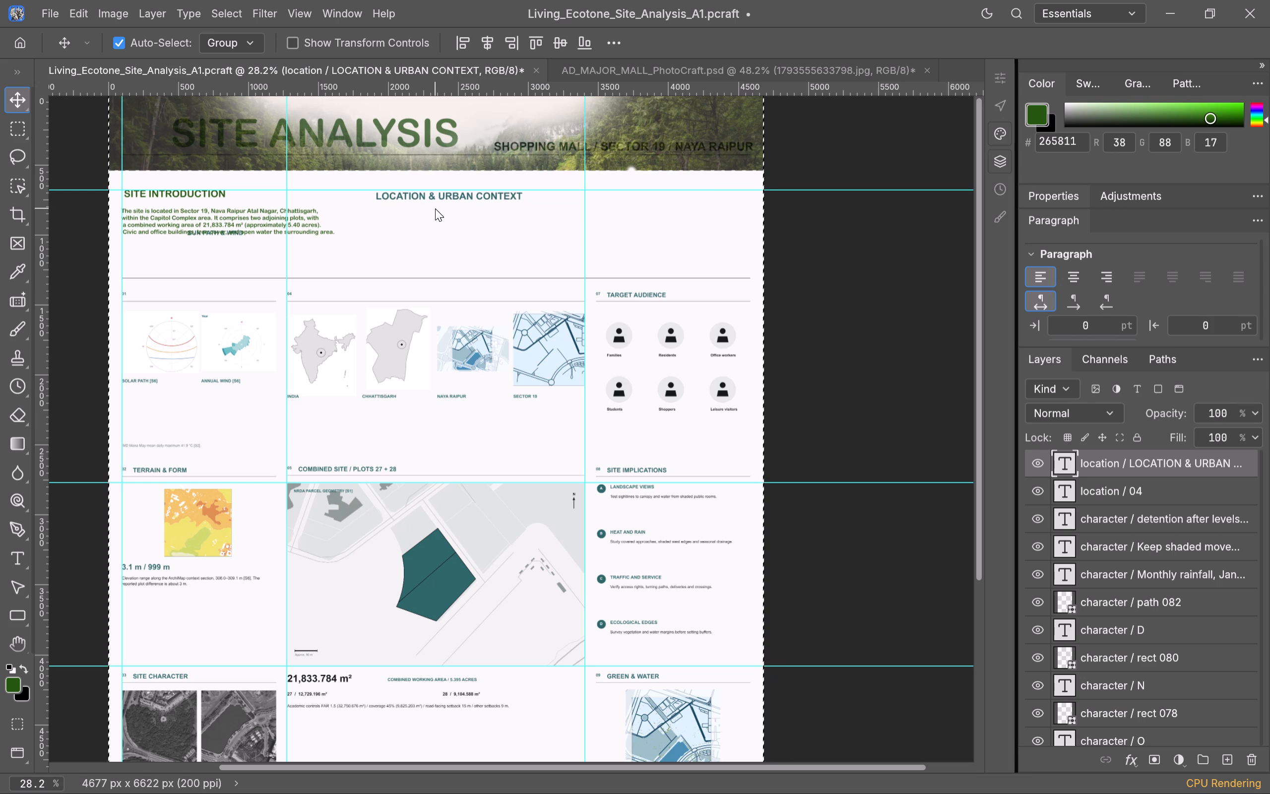
pyautogui.press('Up')
pyautogui.press('Up')
pyautogui.press('Up')
pyautogui.press('Up')
pyautogui.press('Up')
pyautogui.press('Up')
pyautogui.press('Up')
pyautogui.press('Up')
pyautogui.press('Up')
pyautogui.press('Up')
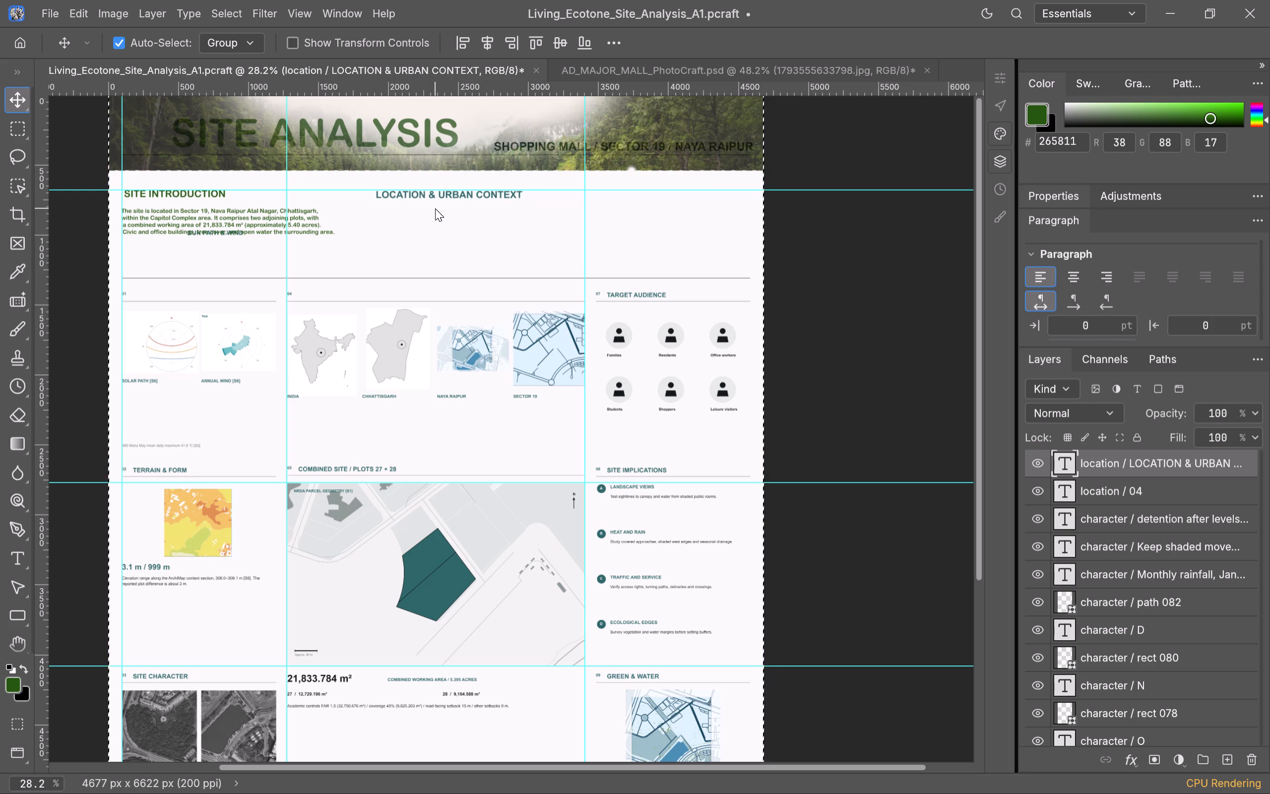
pyautogui.press('Up')
pyautogui.press('Up')
pyautogui.press('Up')
pyautogui.press('Up')
pyautogui.press('Up')
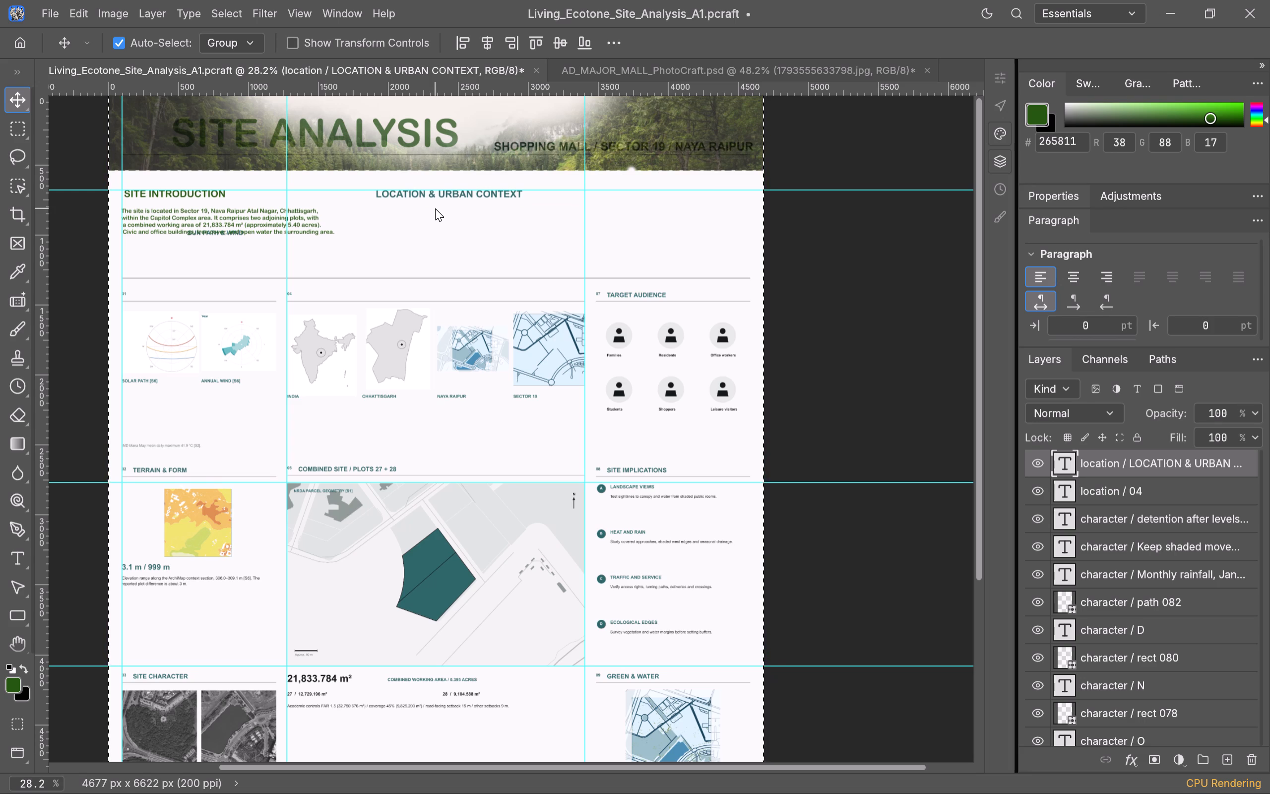
pyautogui.click(881, 242)
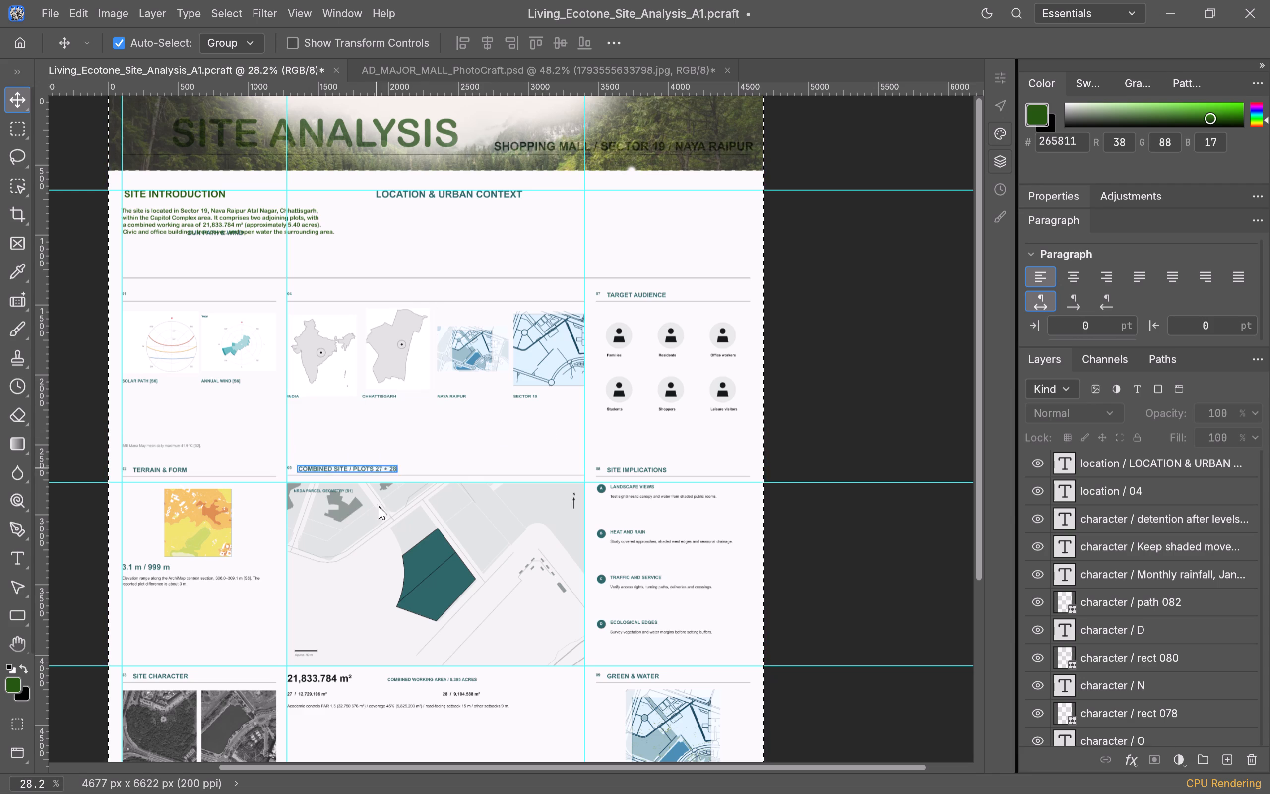
# Review the sheet's lower sections, from the location maps and combined site plan to site access, site character and green and water.
pyautogui.scroll(-1, 386, 517)
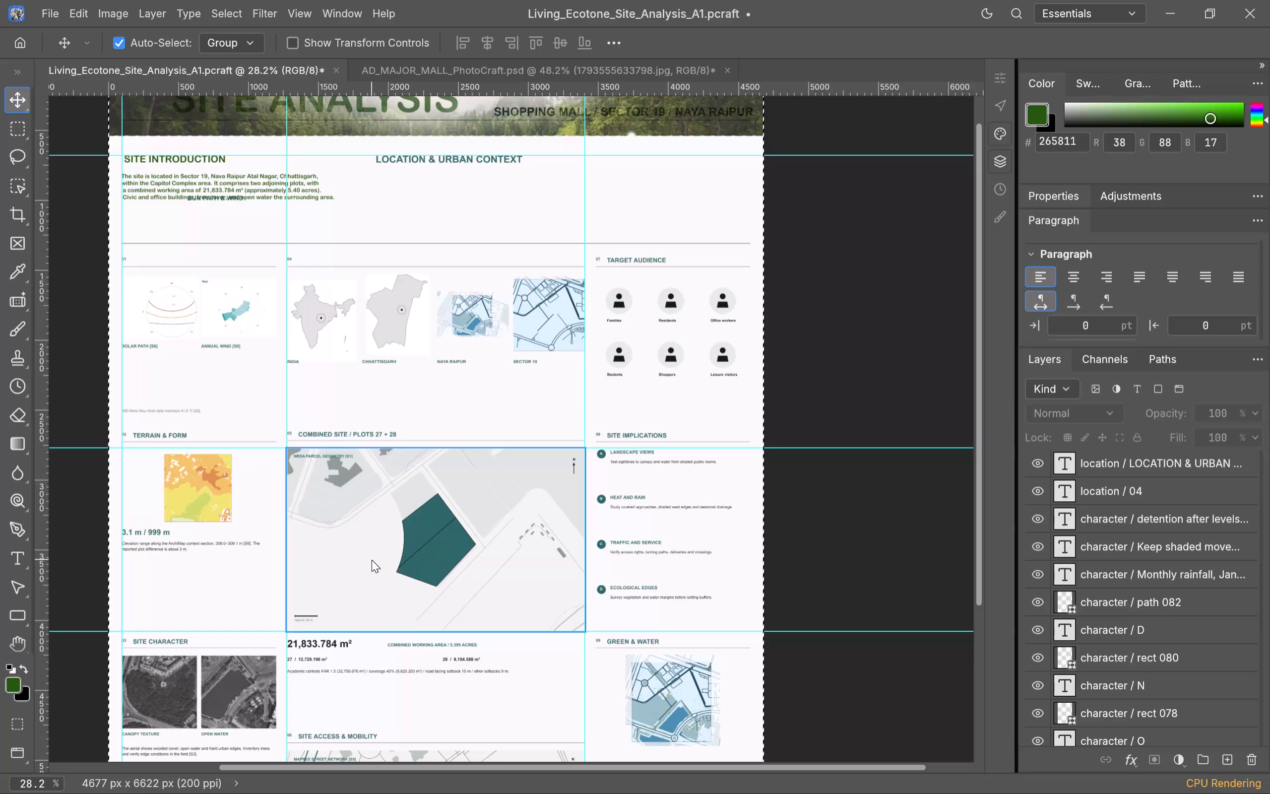
pyautogui.scroll(-2, 381, 521)
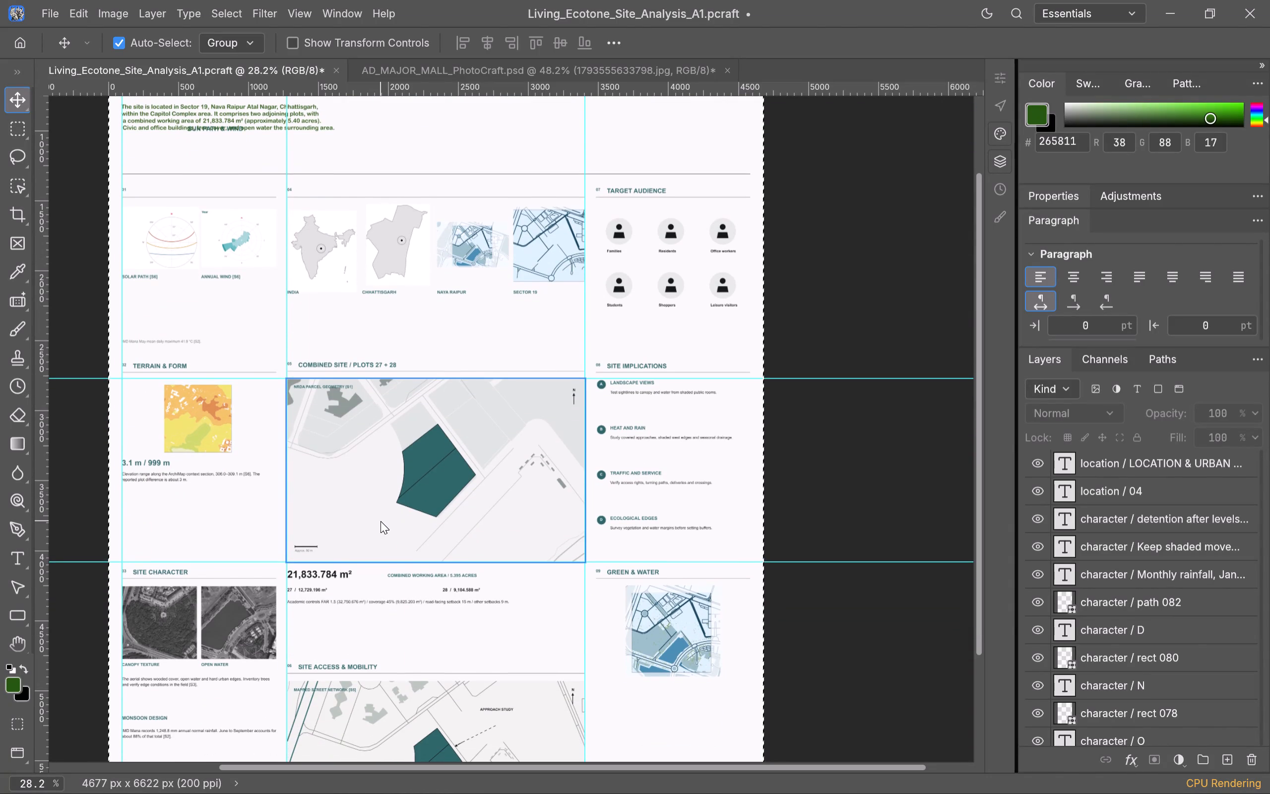
pyautogui.scroll(-4, 834, 515)
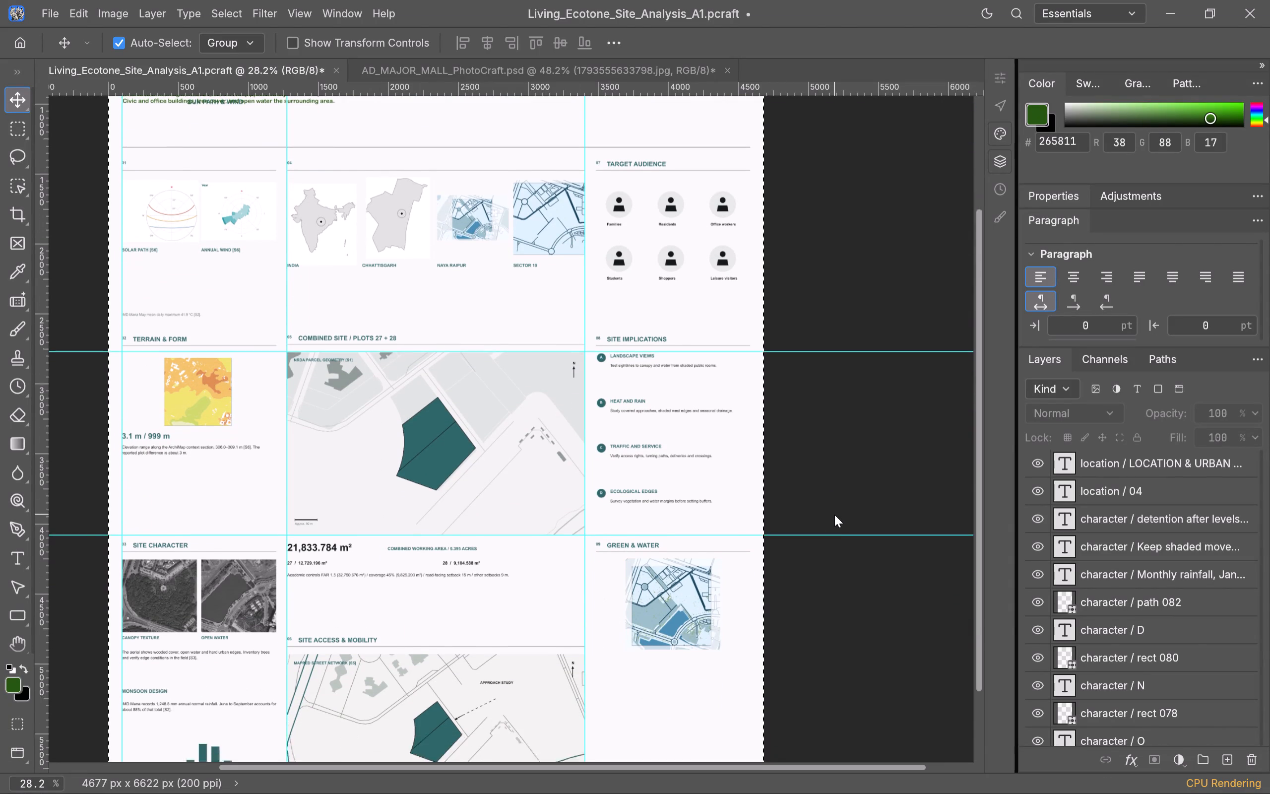
pyautogui.scroll(-2, 834, 515)
pyautogui.scroll(2, 834, 517)
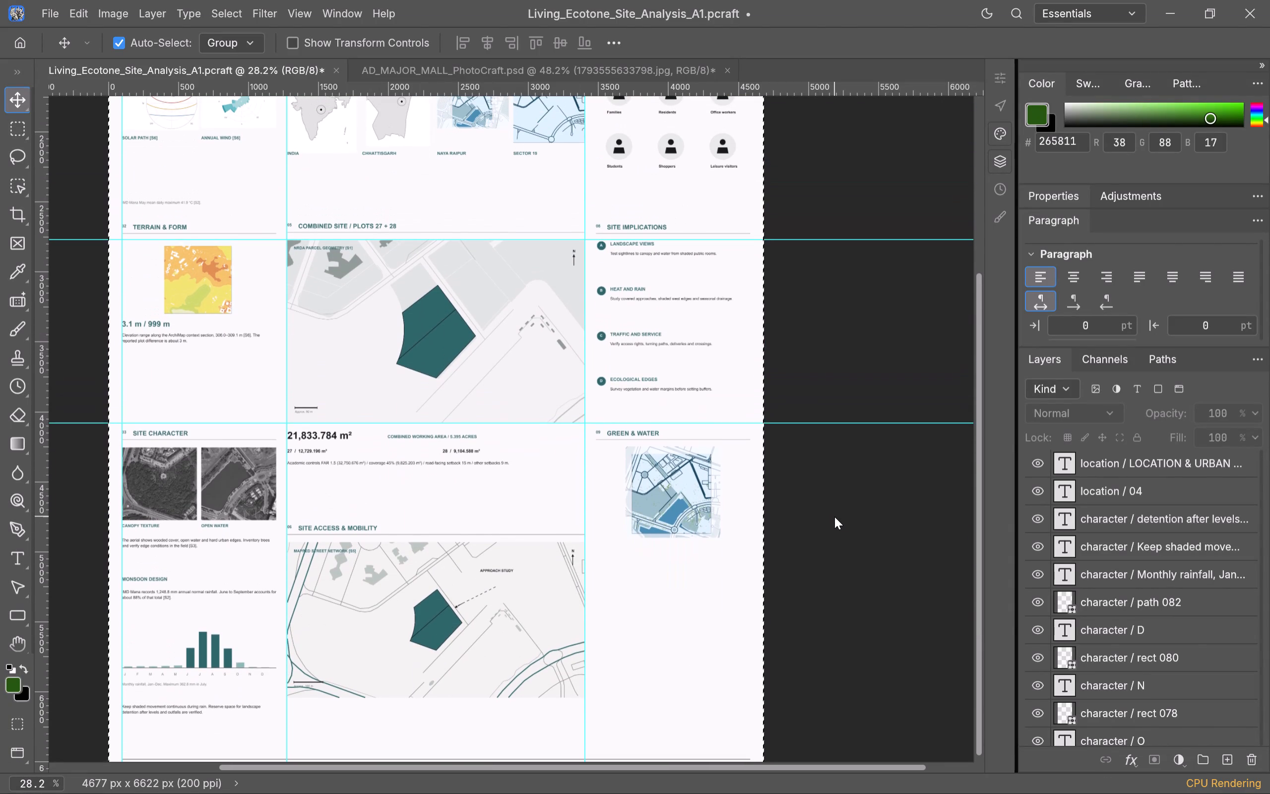
pyautogui.scroll(3, 834, 517)
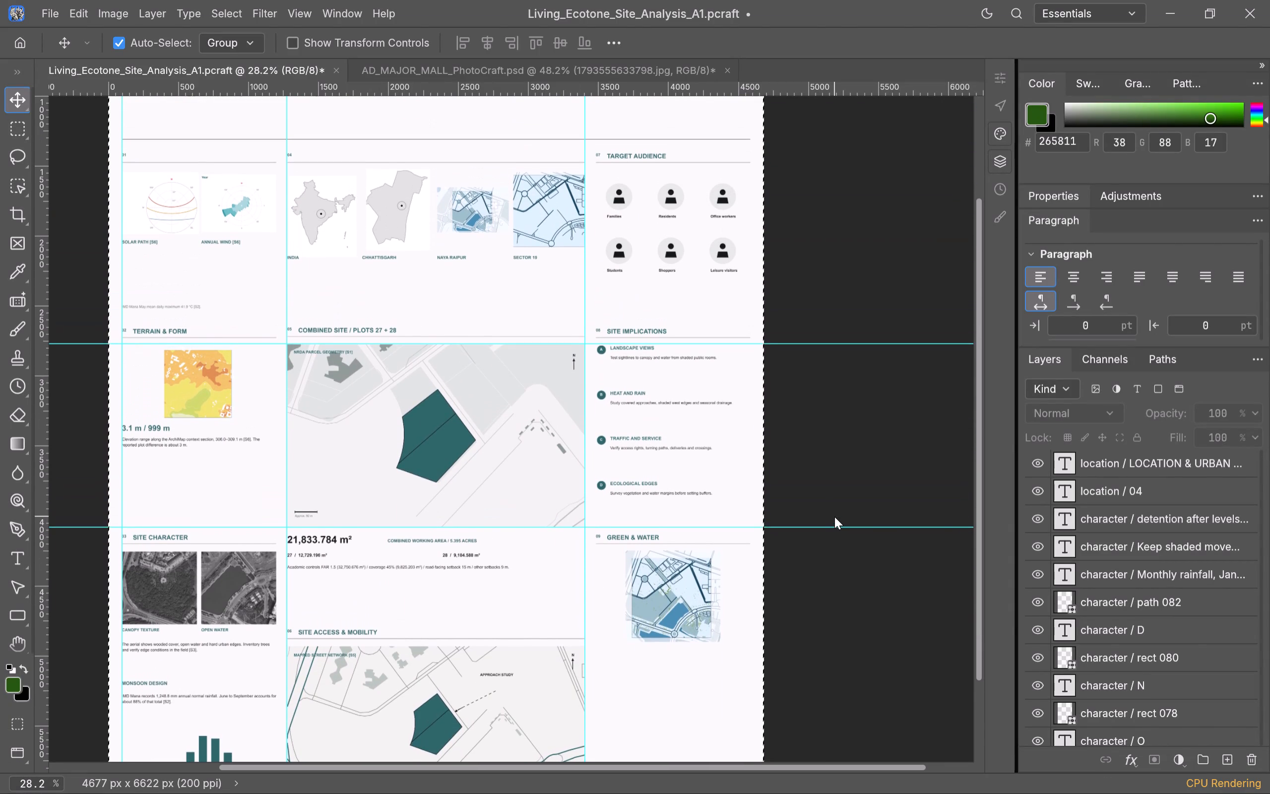
pyautogui.scroll(1, 834, 517)
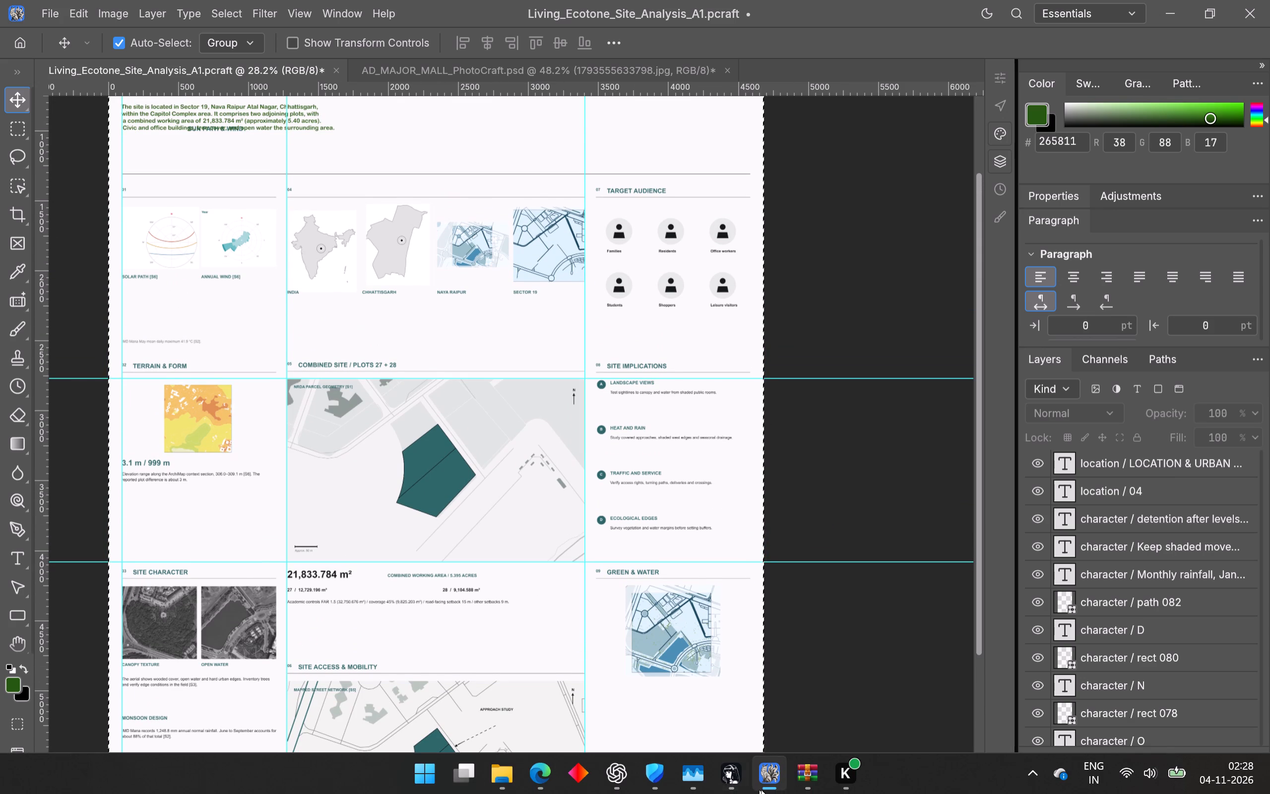
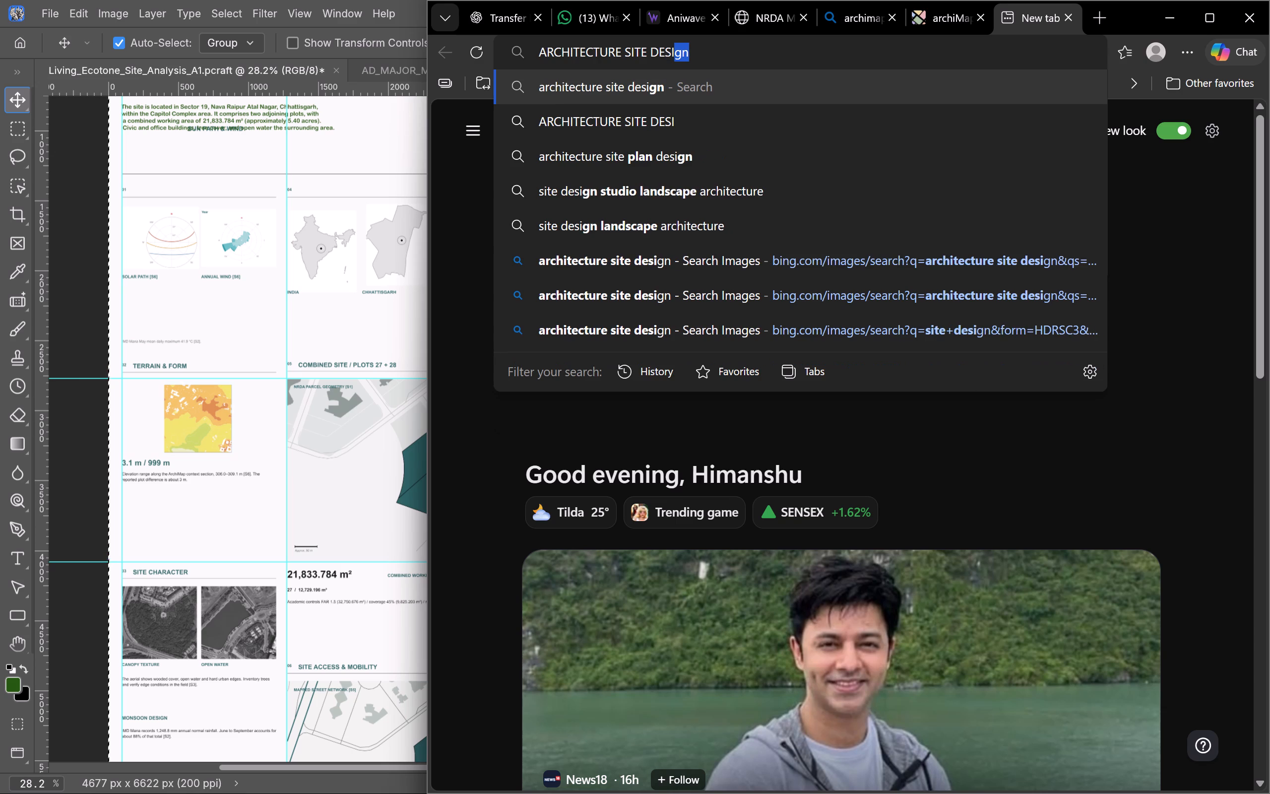
# Find images for ARCHITECTURE SITE DESIGN and copy the green plan titled Site Plan Architecture – Les Différents Plans.
pyautogui.write('GN')
pyautogui.press('Return')
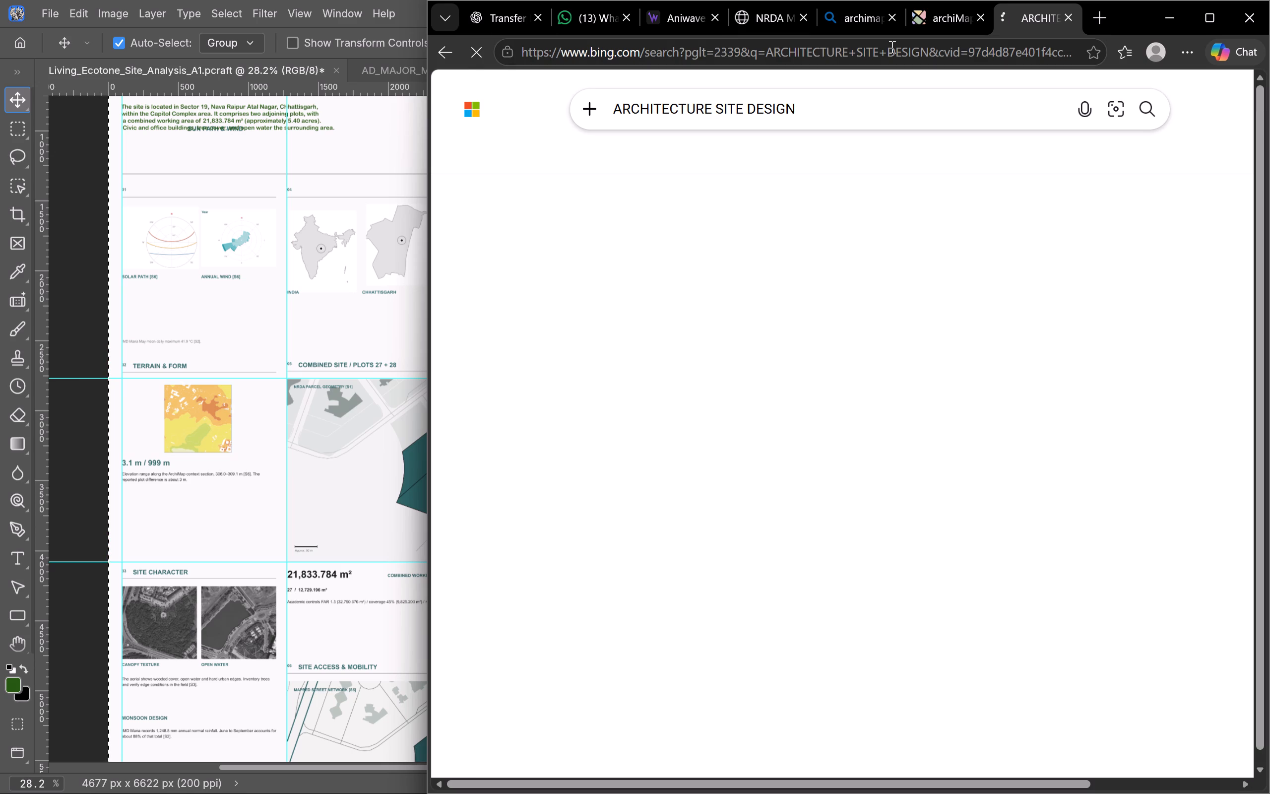
pyautogui.click(661, 154)
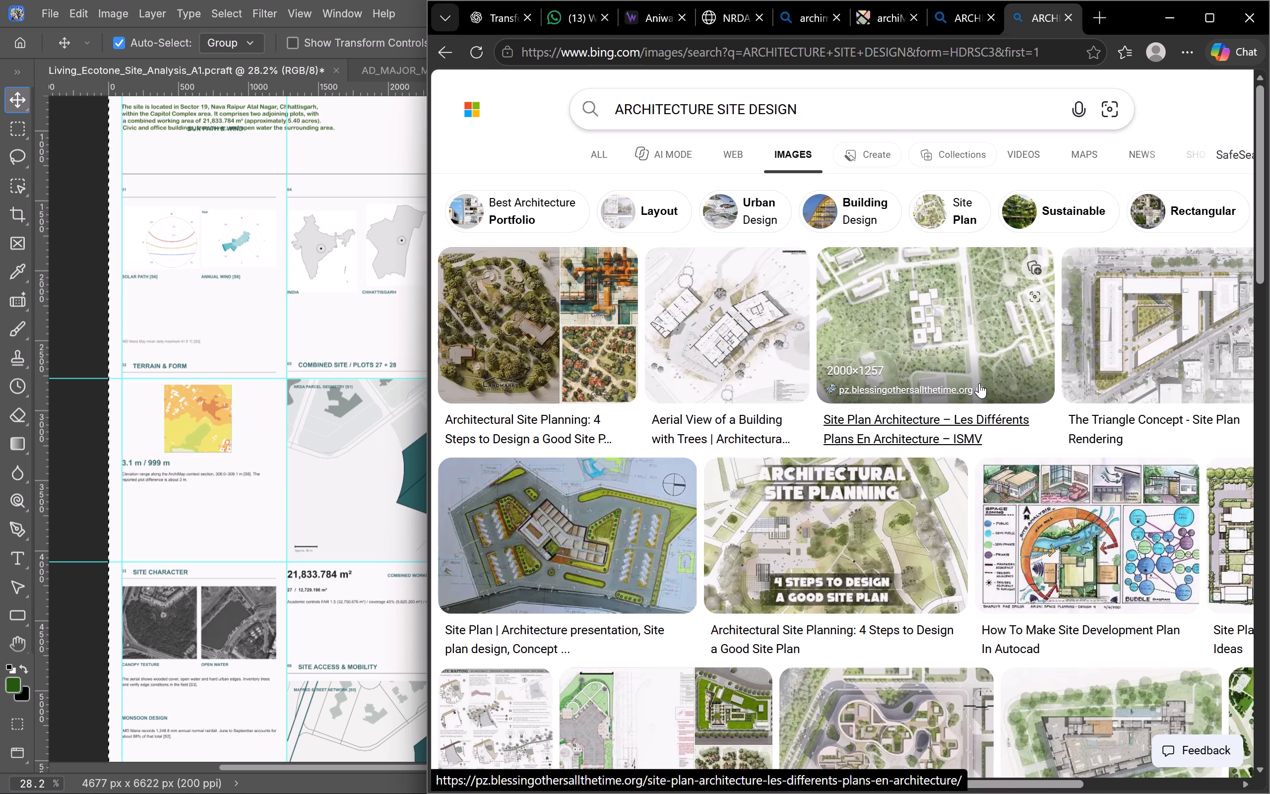
pyautogui.click(939, 343)
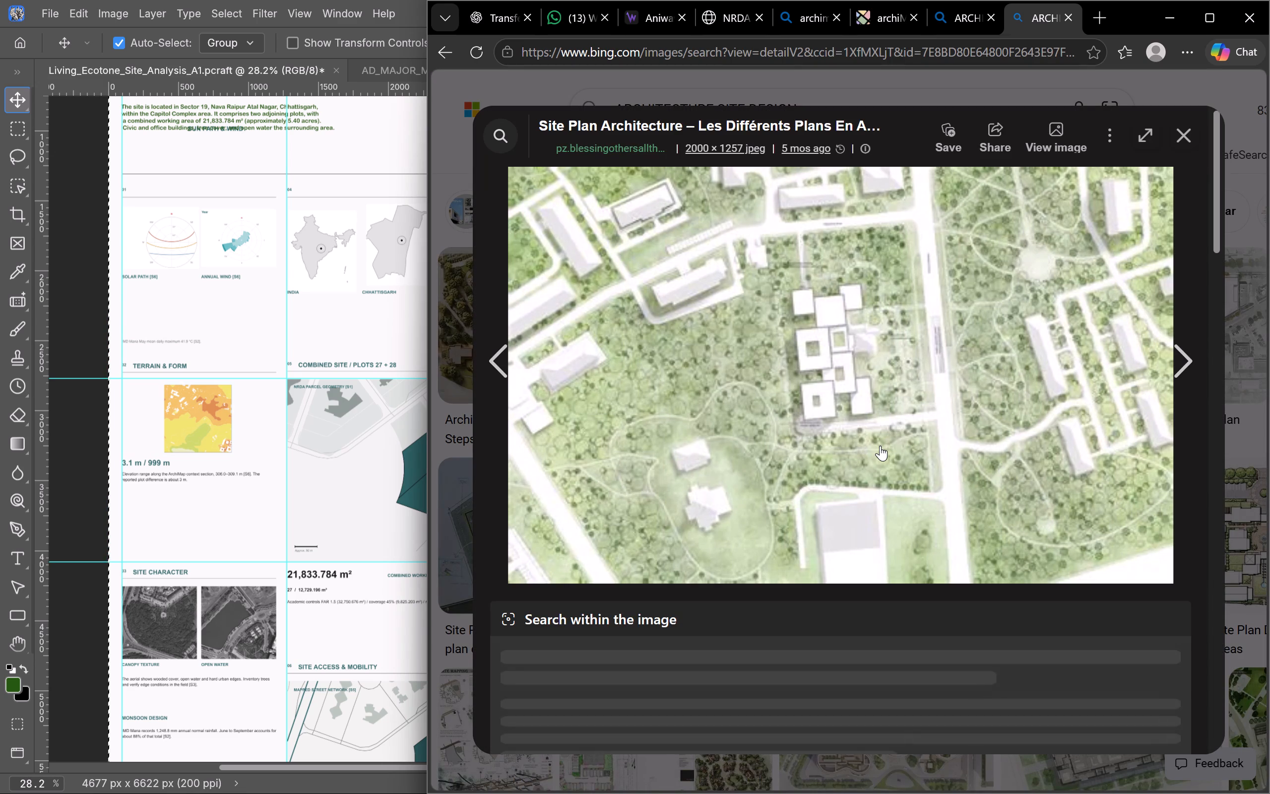
pyautogui.rightClick(861, 407)
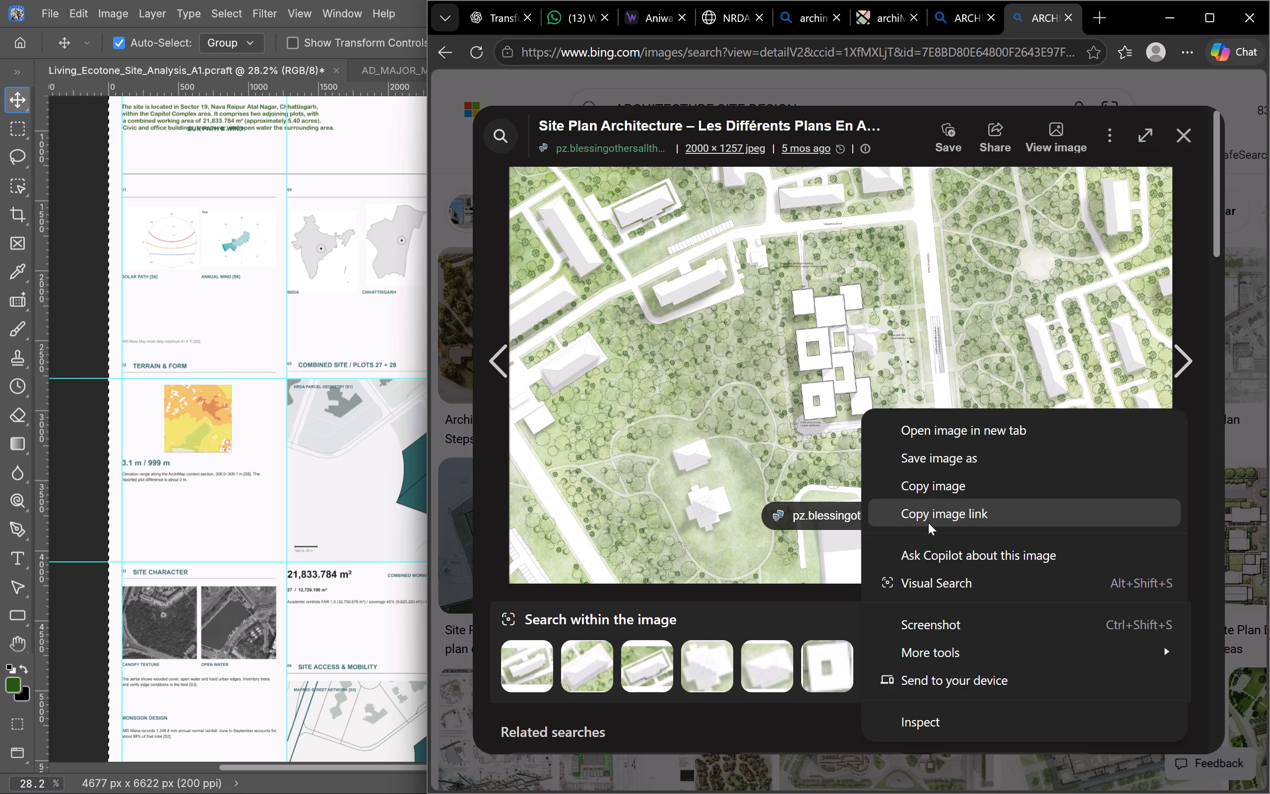
pyautogui.click(942, 486)
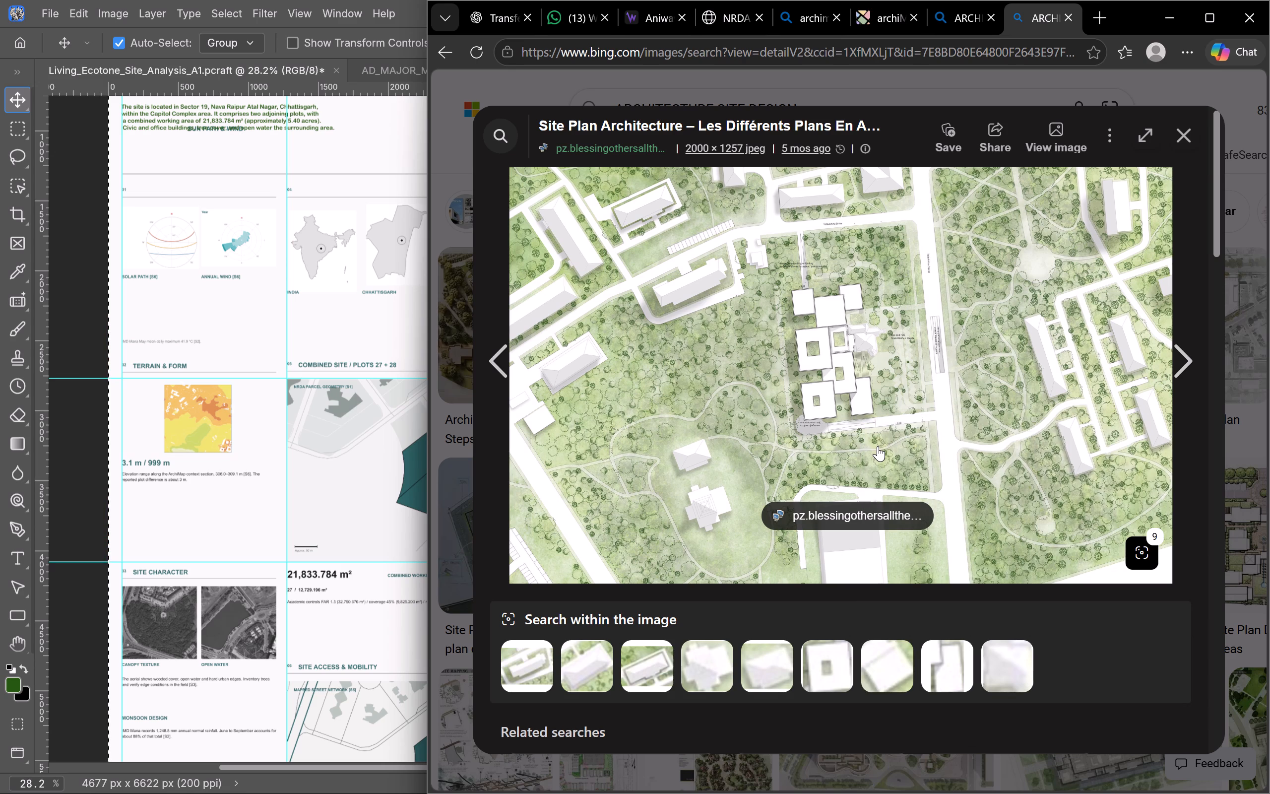
# Browse the related site plan and masterplan images for graphic style references, and return to the image results.
pyautogui.scroll(-6, 839, 379)
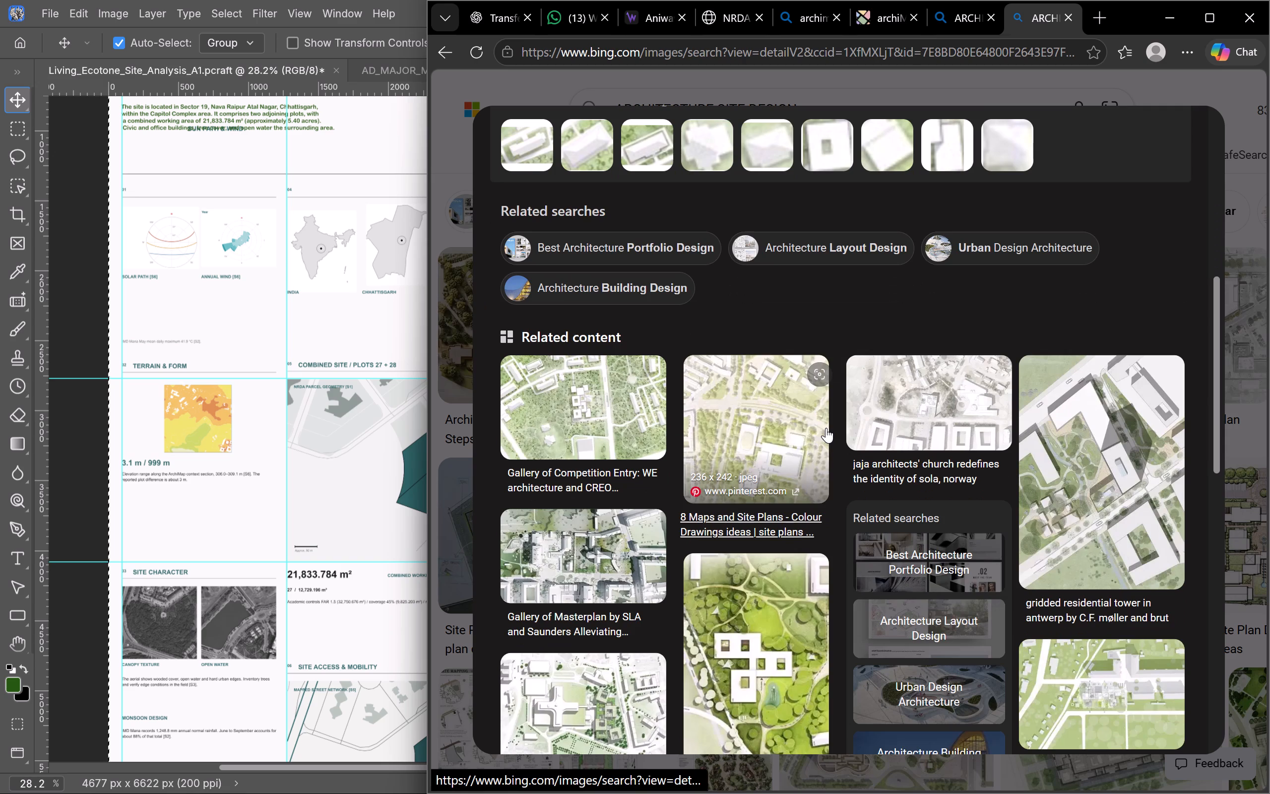
pyautogui.scroll(-3, 826, 428)
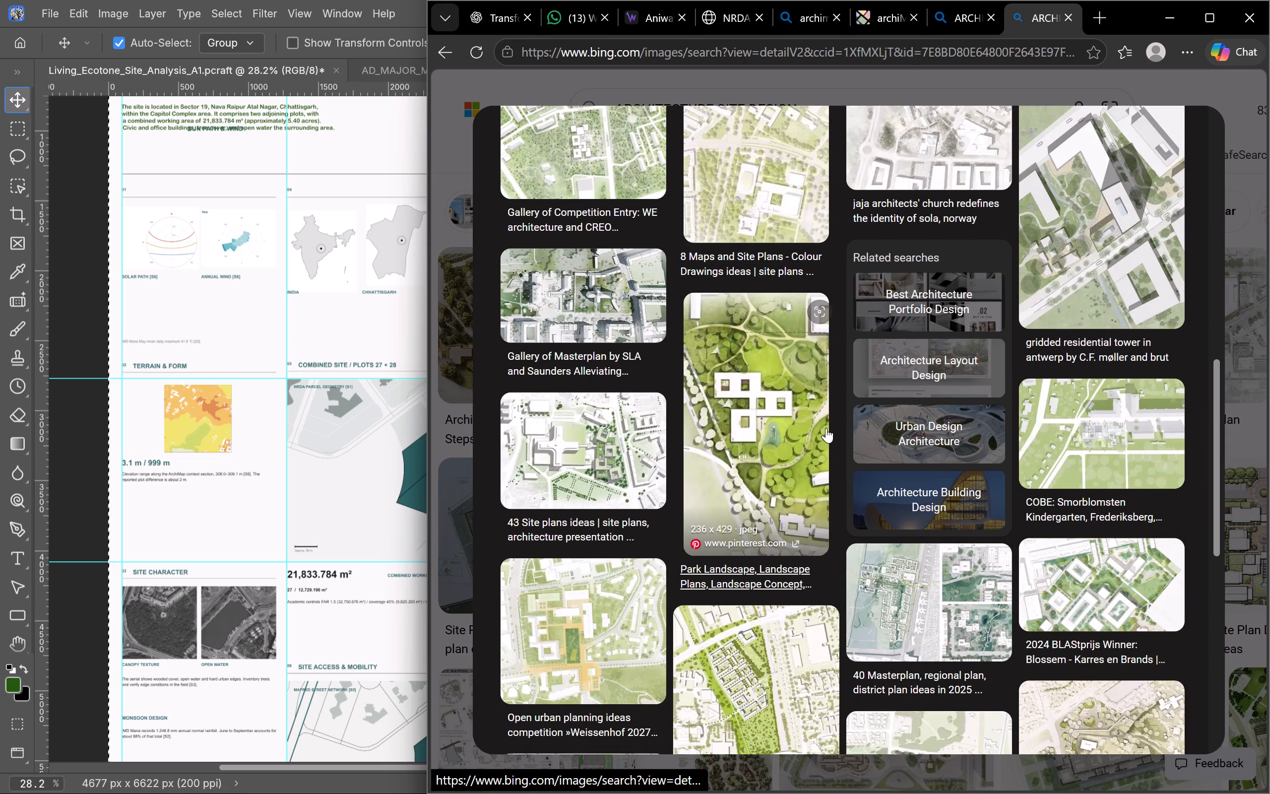
pyautogui.scroll(-6, 826, 428)
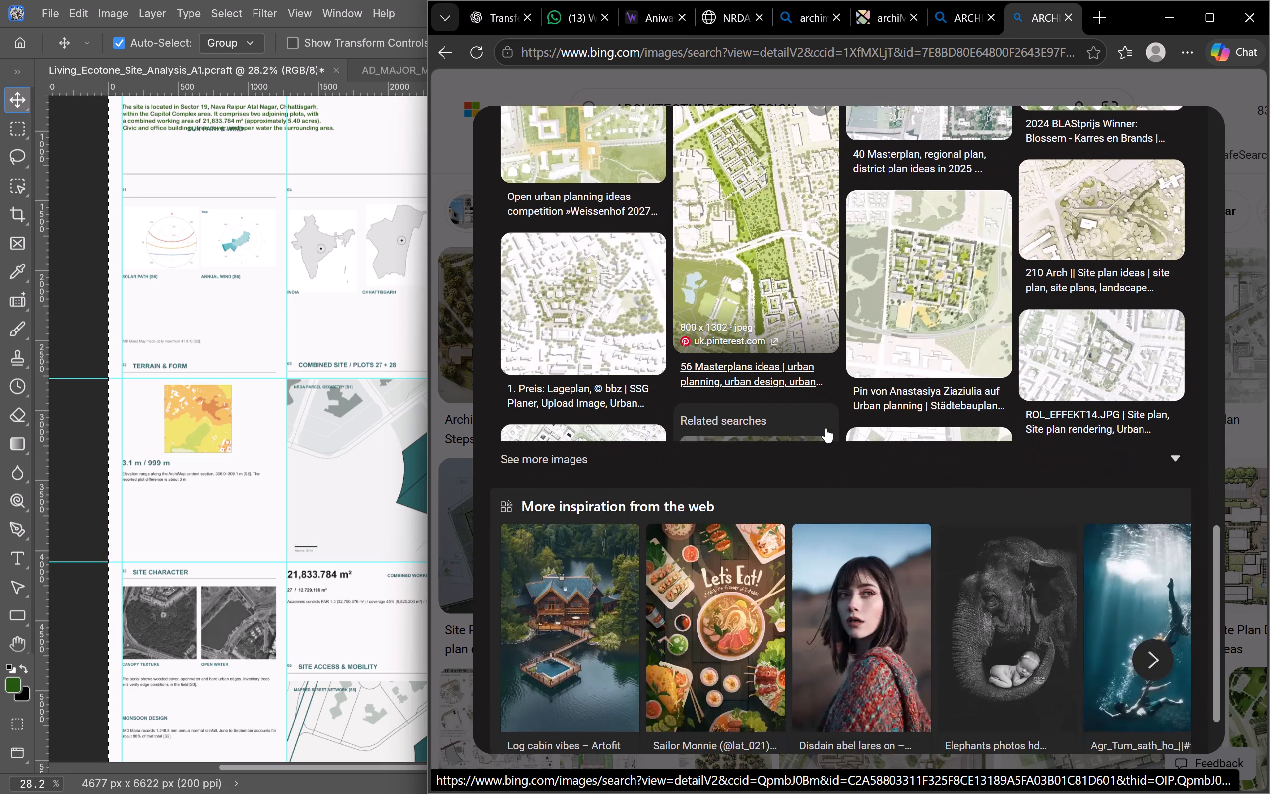
pyautogui.scroll(-2, 826, 428)
pyautogui.scroll(6, 826, 428)
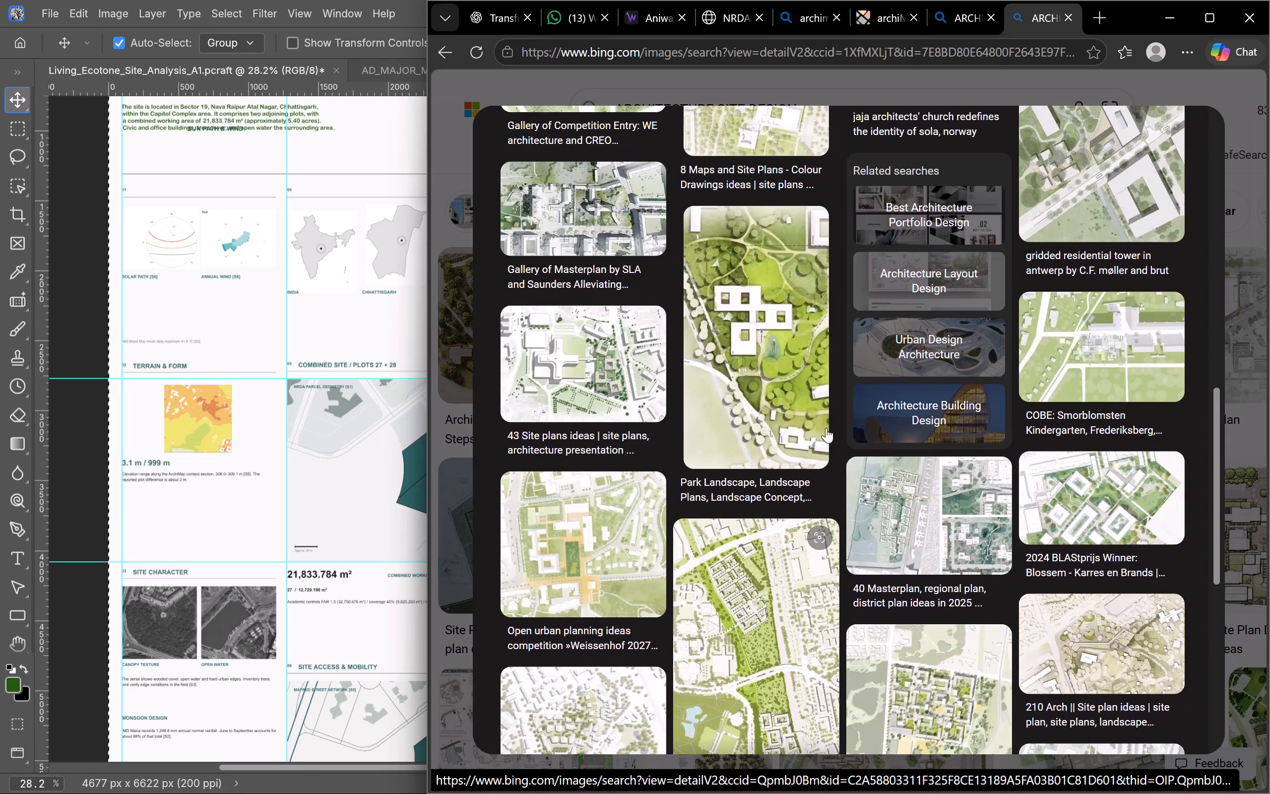
pyautogui.scroll(10, 826, 428)
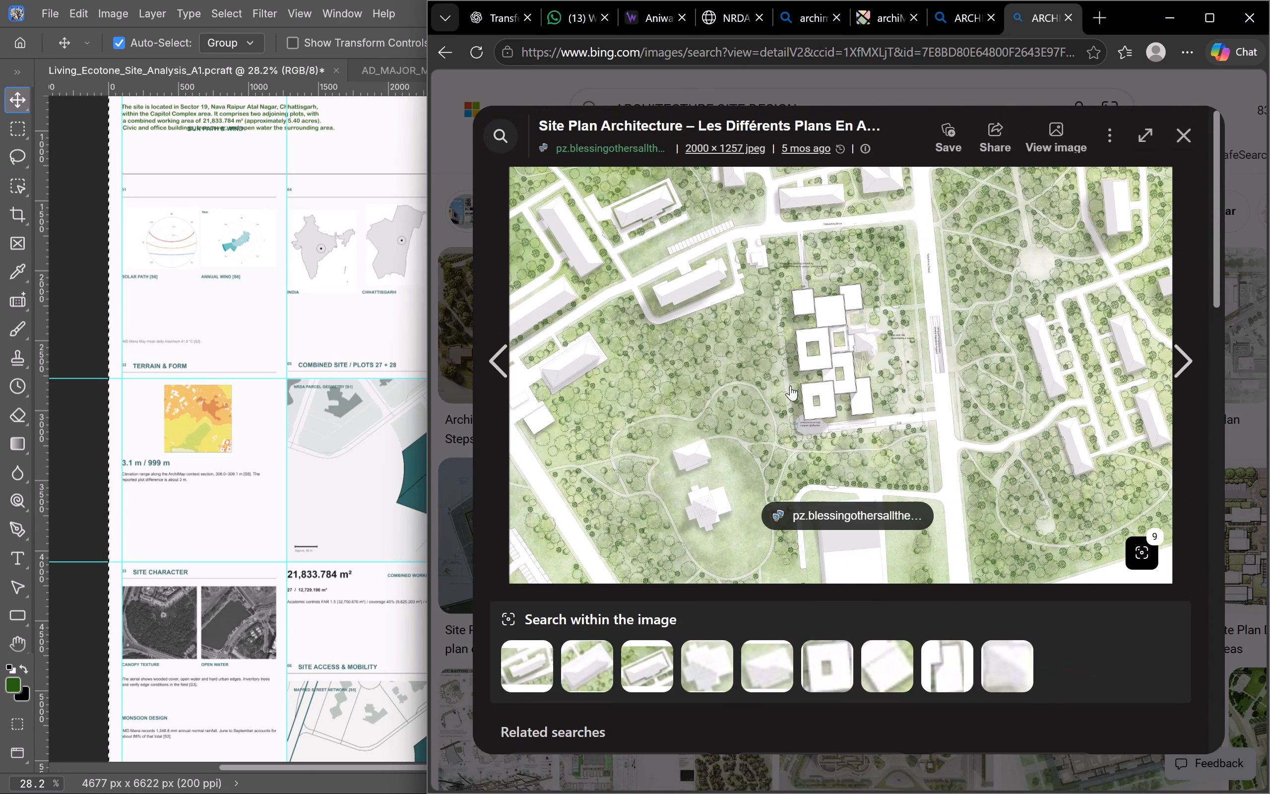
pyautogui.click(1182, 132)
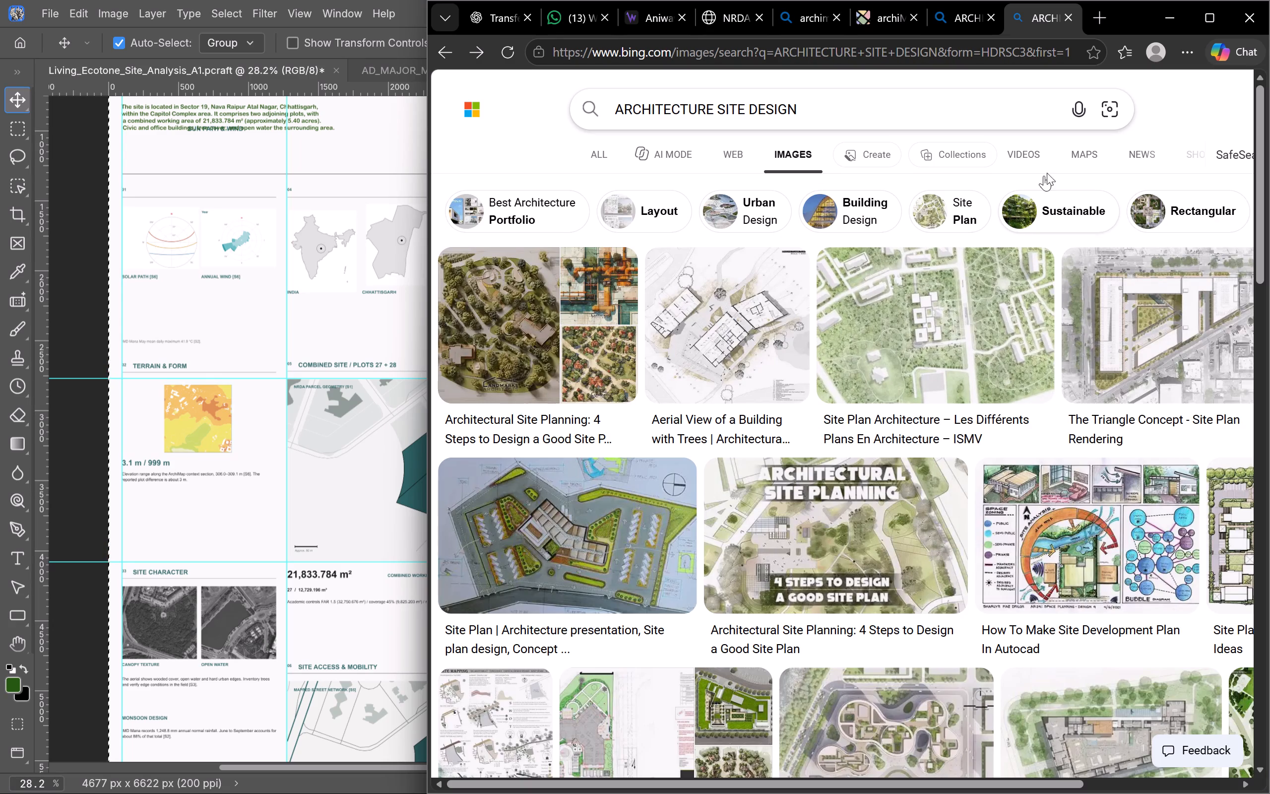
# Search the web for google earth in a new tab and open the Google Earth site.
pyautogui.click(1099, 18)
pyautogui.click(884, 52)
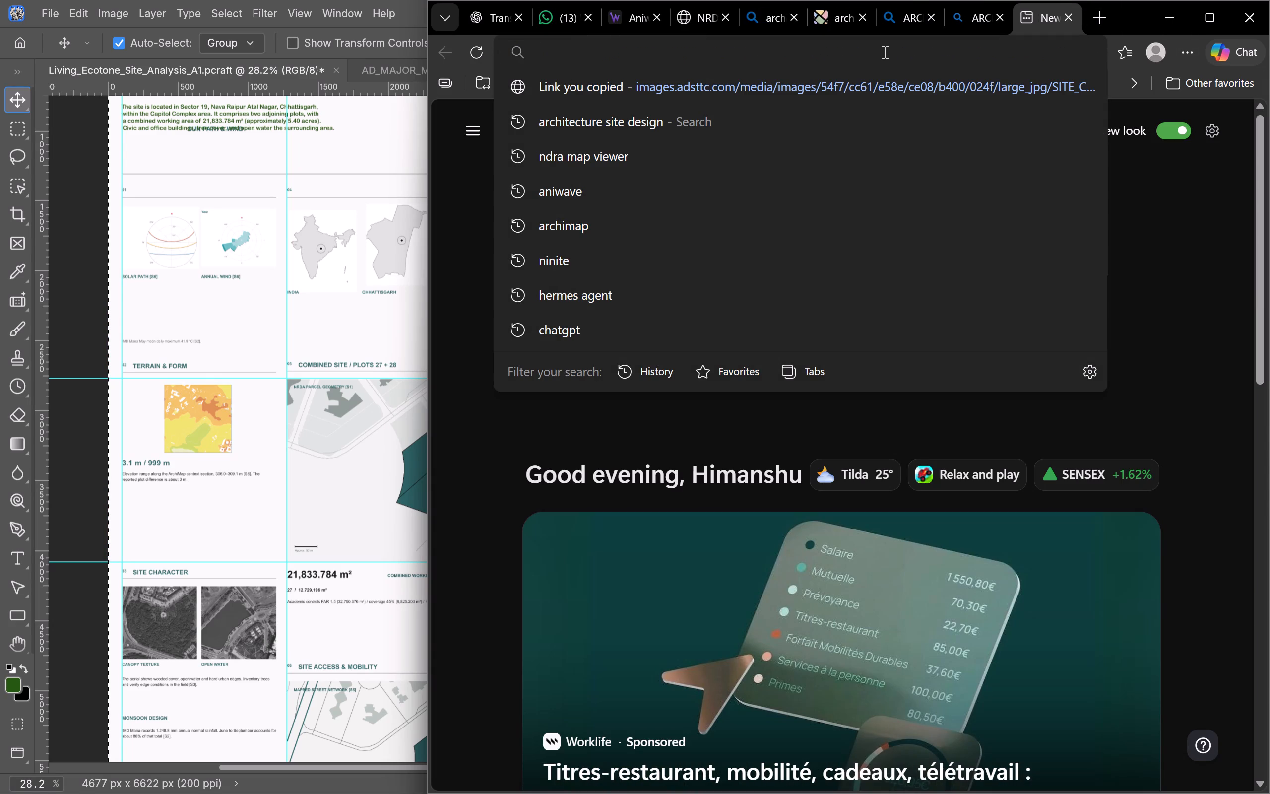
pyautogui.write('GOOGLE')
pyautogui.press('space')
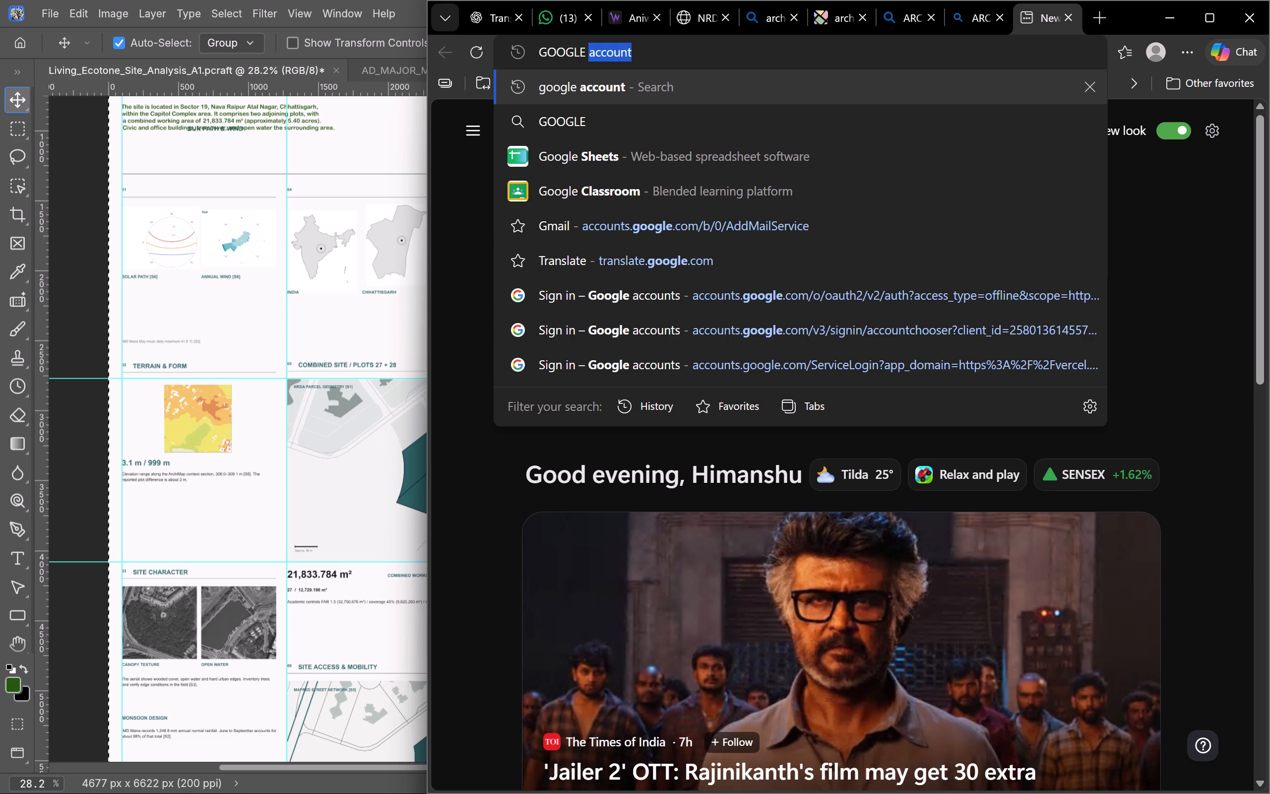
pyautogui.write('EARTH')
pyautogui.press('Return')
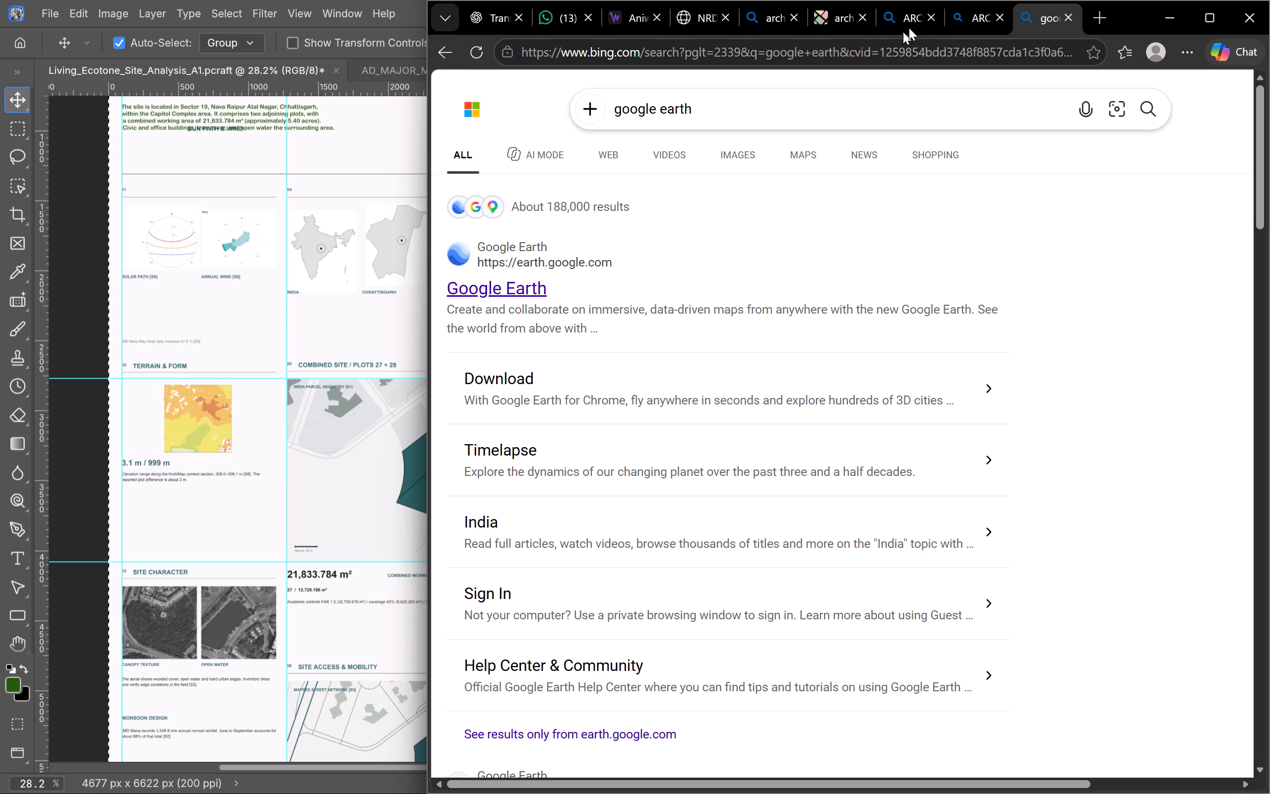
pyautogui.click(516, 289)
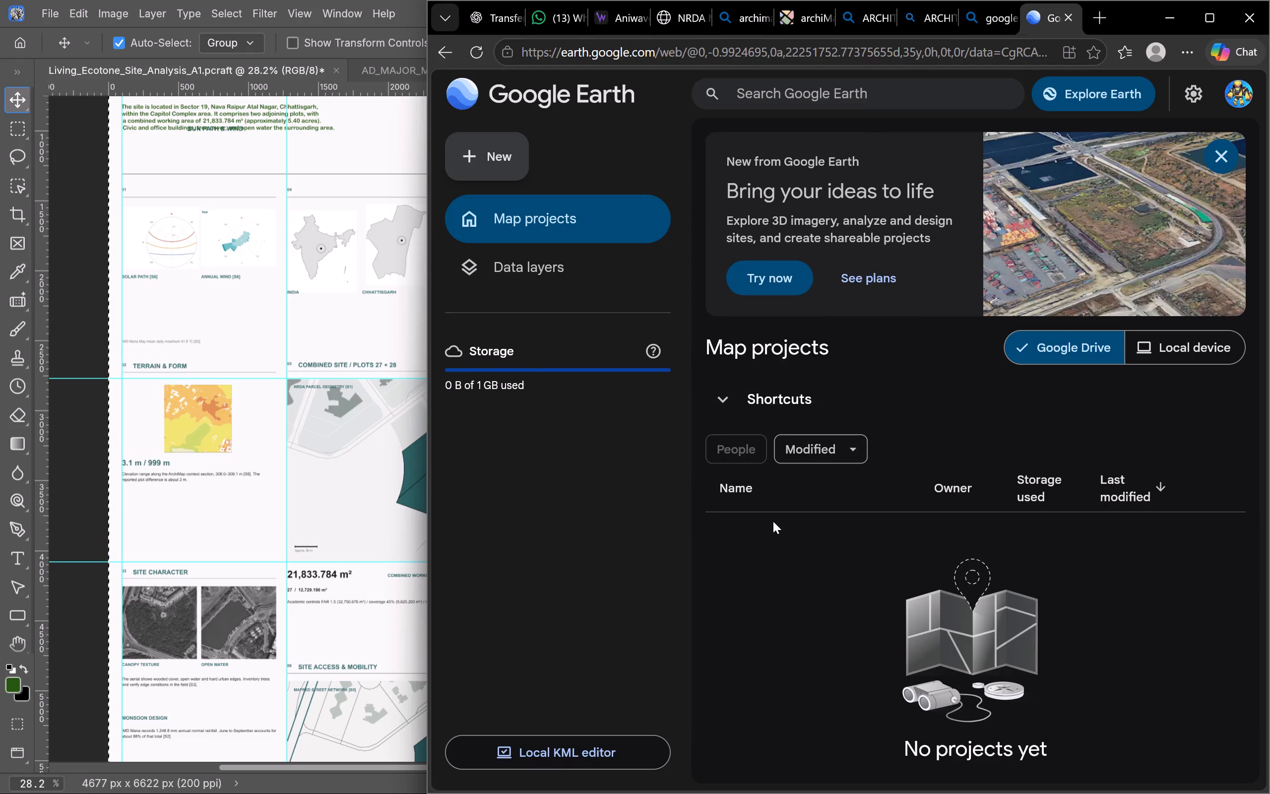
pyautogui.click(1237, 95)
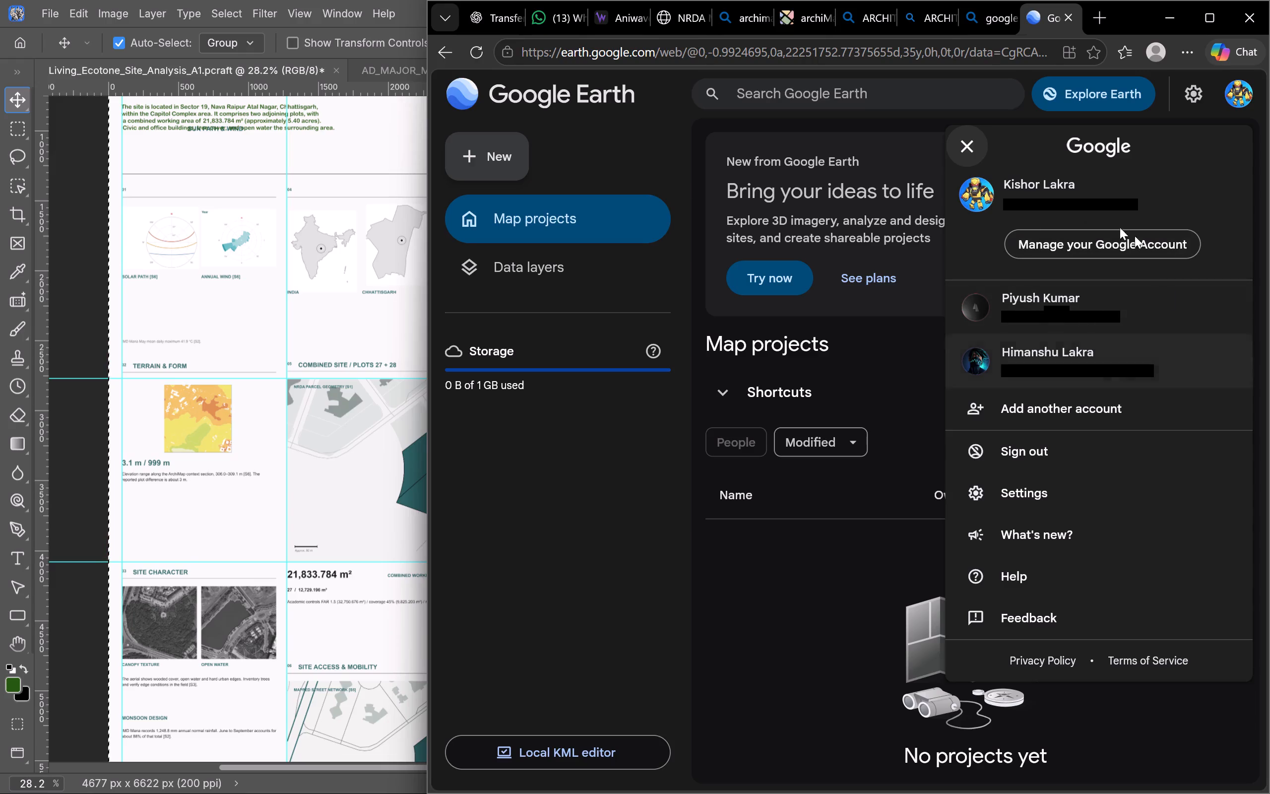
pyautogui.click(754, 607)
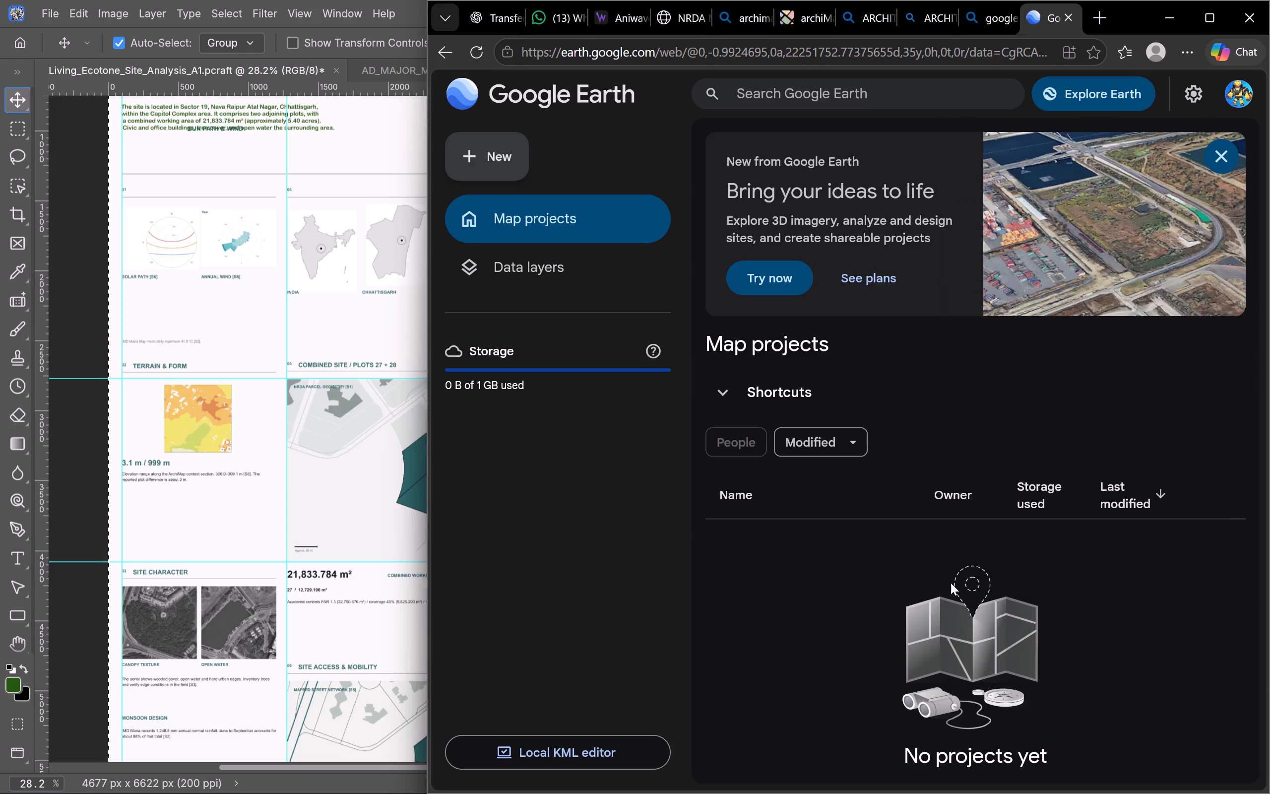
# Create a new map project in Google Earth and dismiss the data layers announcement.
pyautogui.click(497, 161)
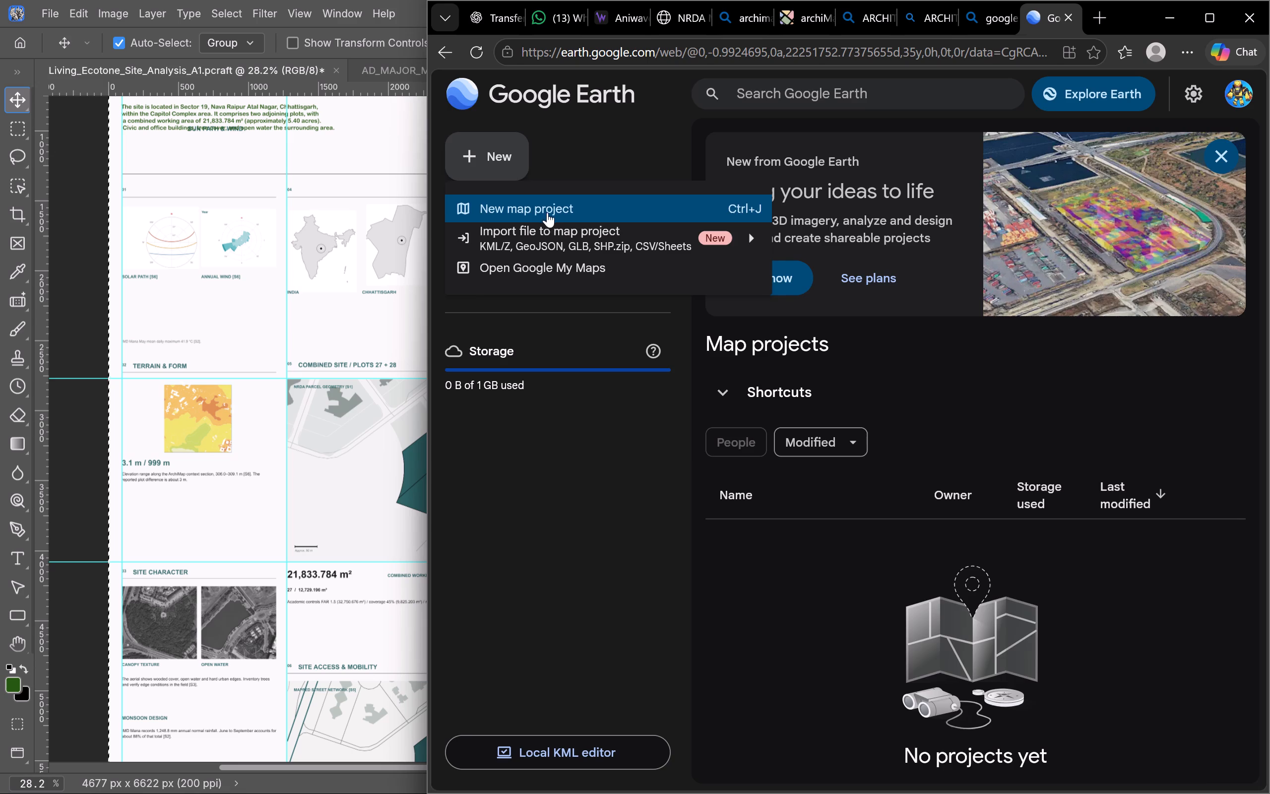
pyautogui.click(547, 212)
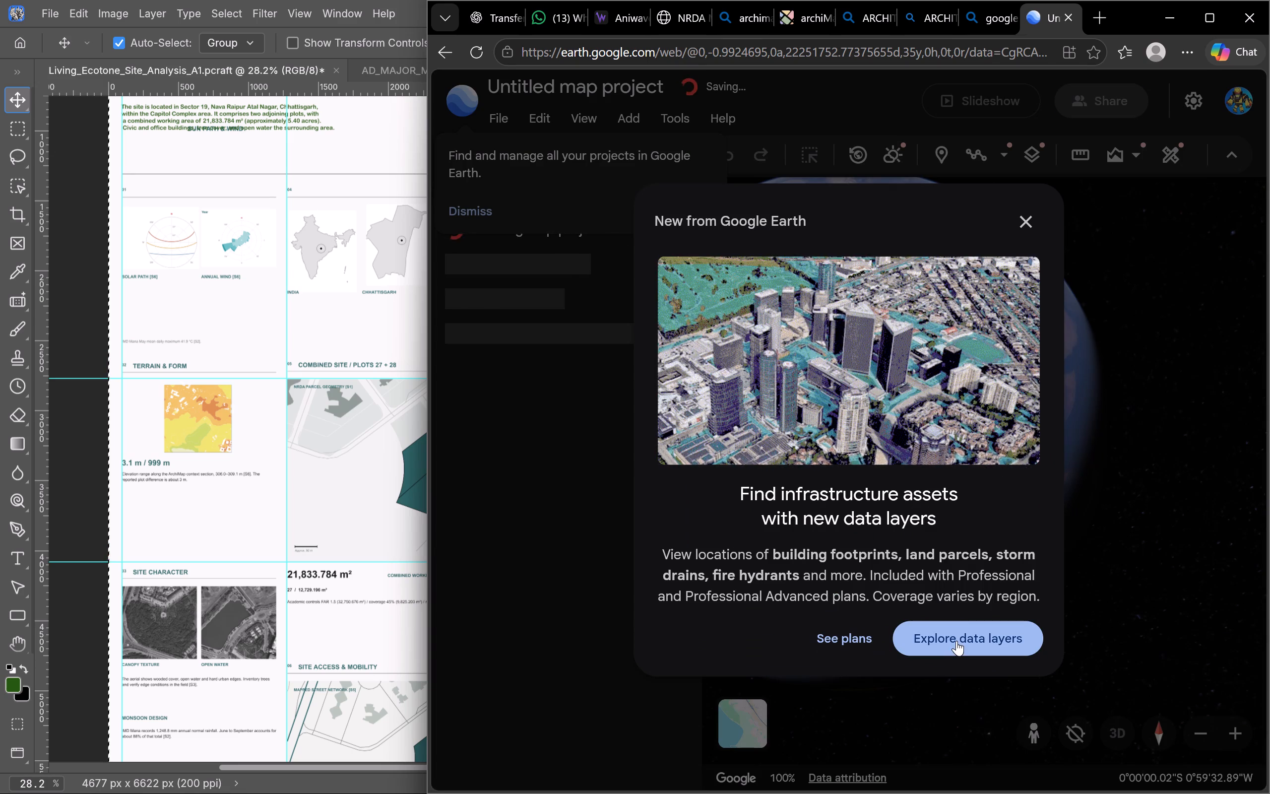
pyautogui.click(1013, 215)
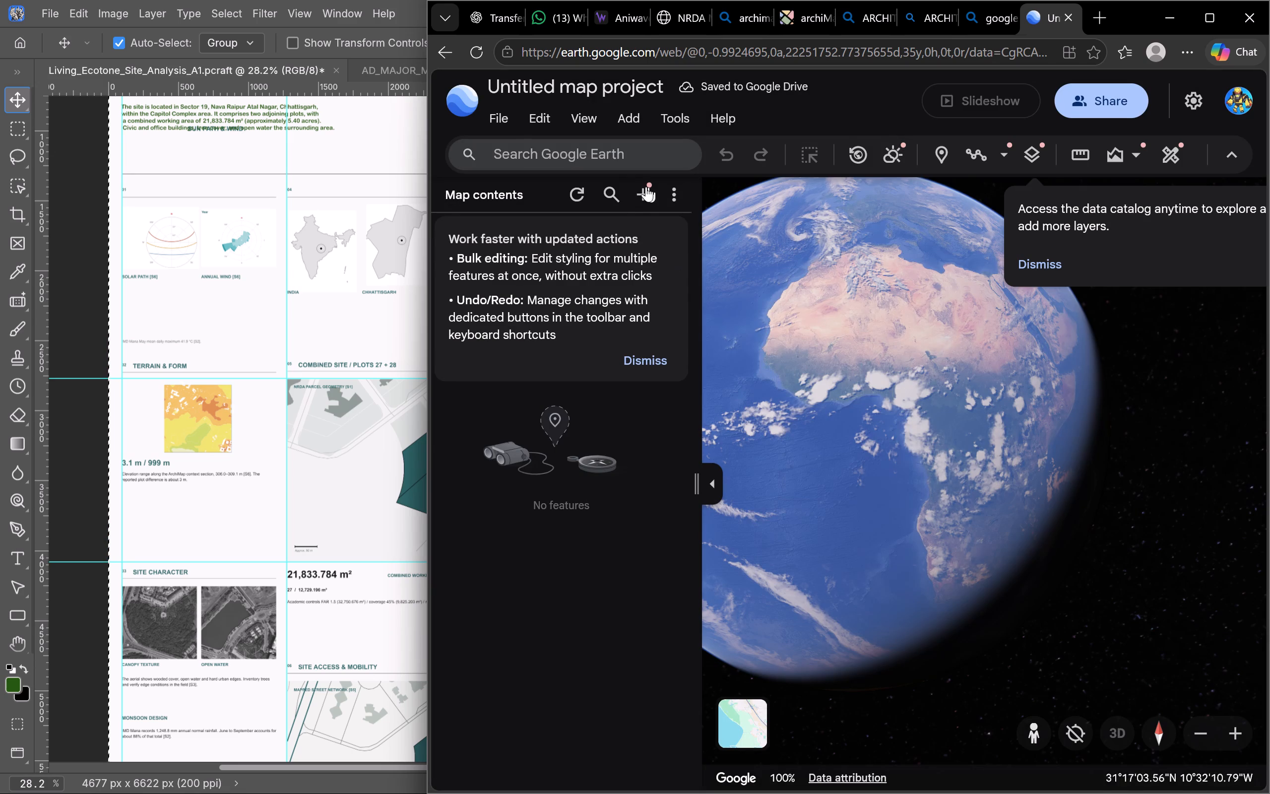
# Search the map for NAYA RAIPUR and dismiss the tip about updated actions.
pyautogui.click(528, 150)
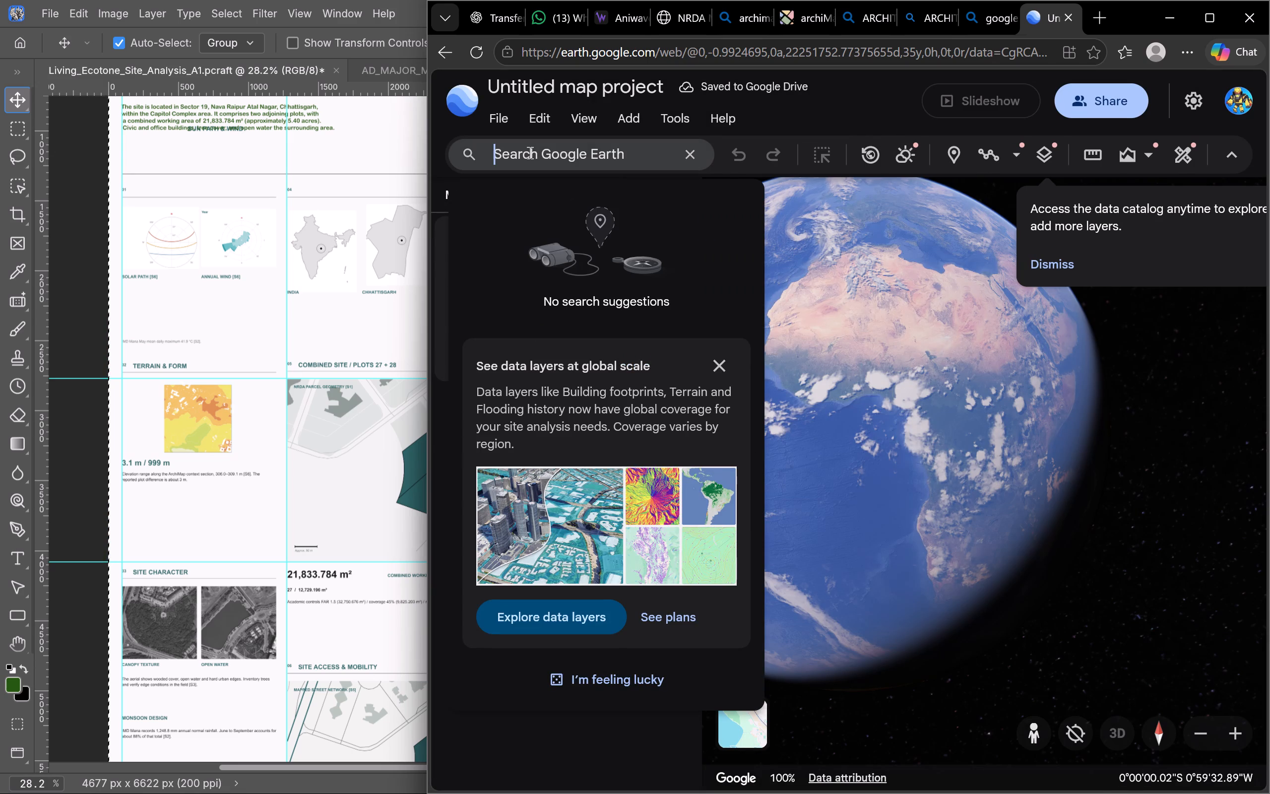
pyautogui.write('NAY')
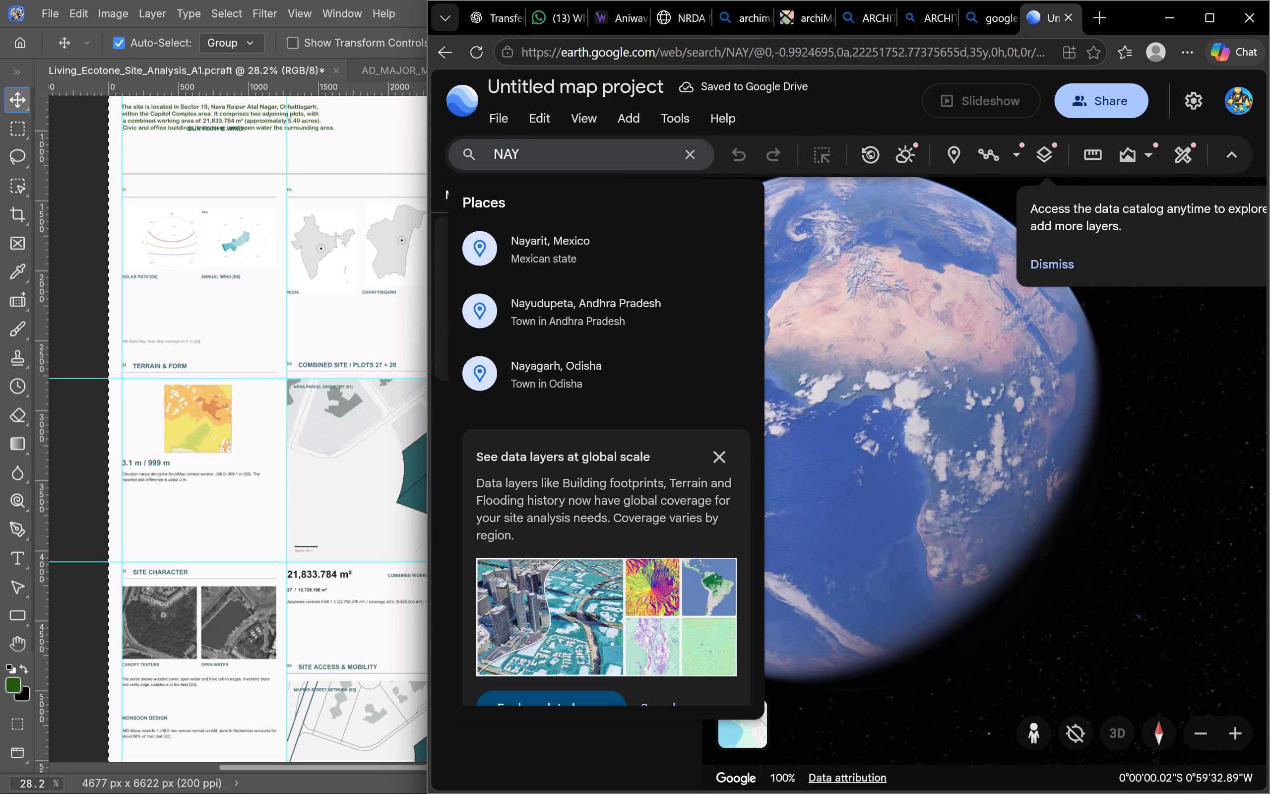
pyautogui.write('A')
pyautogui.press('space')
pyautogui.write('RAIPUR')
pyautogui.press('Return')
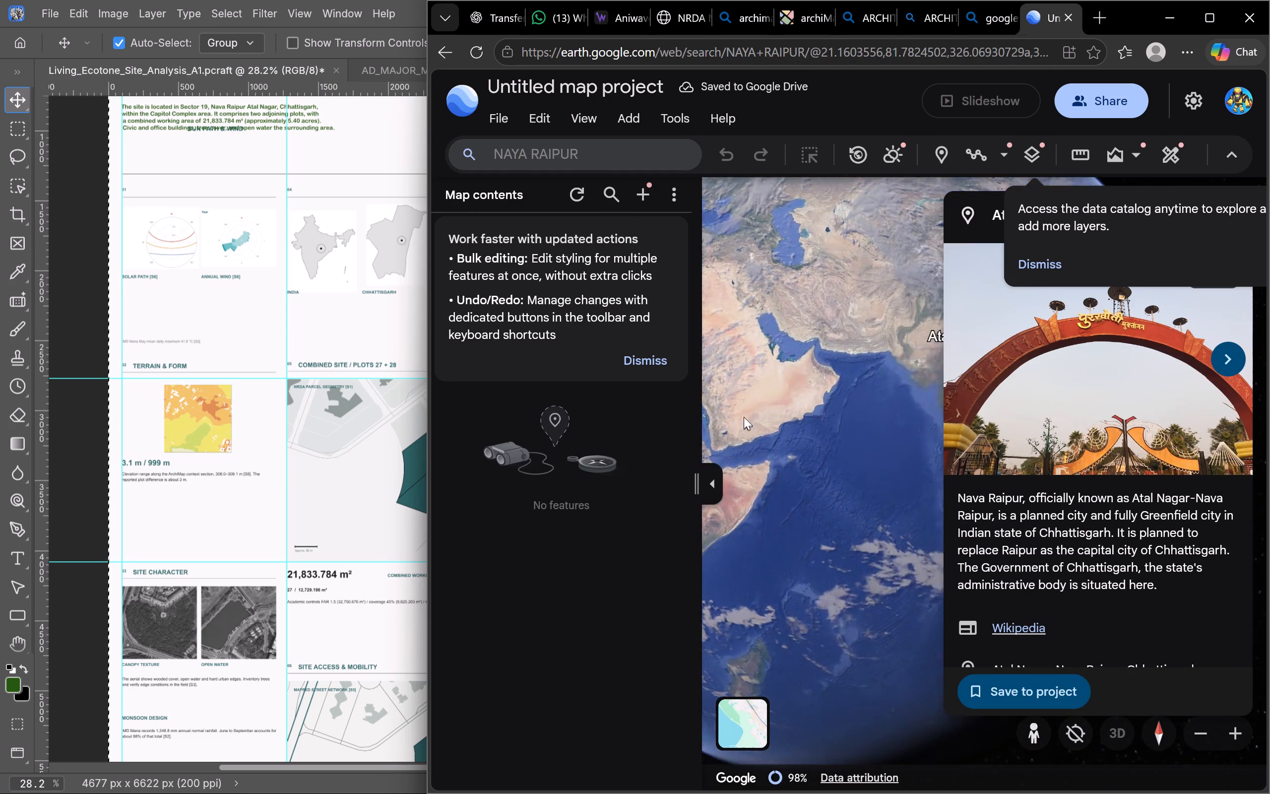
pyautogui.click(659, 360)
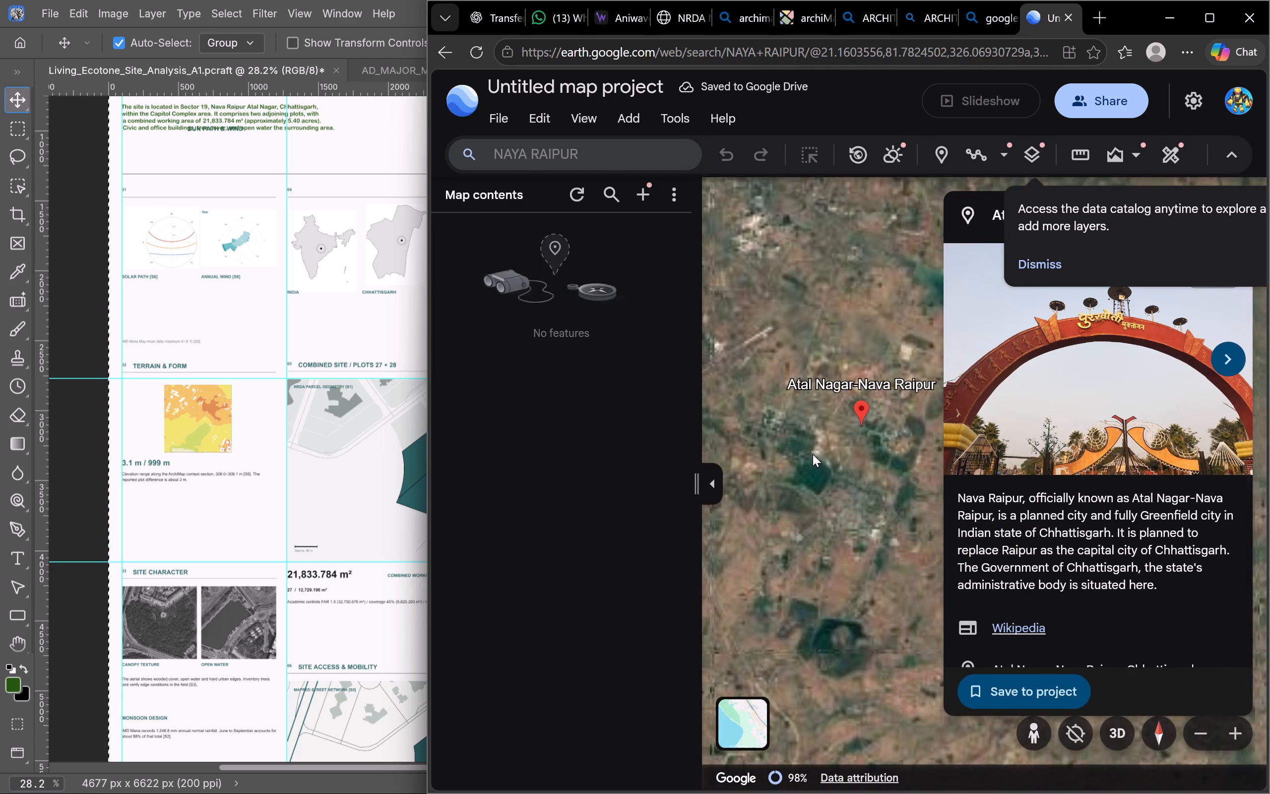
# Clear the map view by collapsing the map contents, dismissing the data catalog tip and closing the Atal Nagar-Nava Raipur place card.
pyautogui.scroll(3, 860, 430)
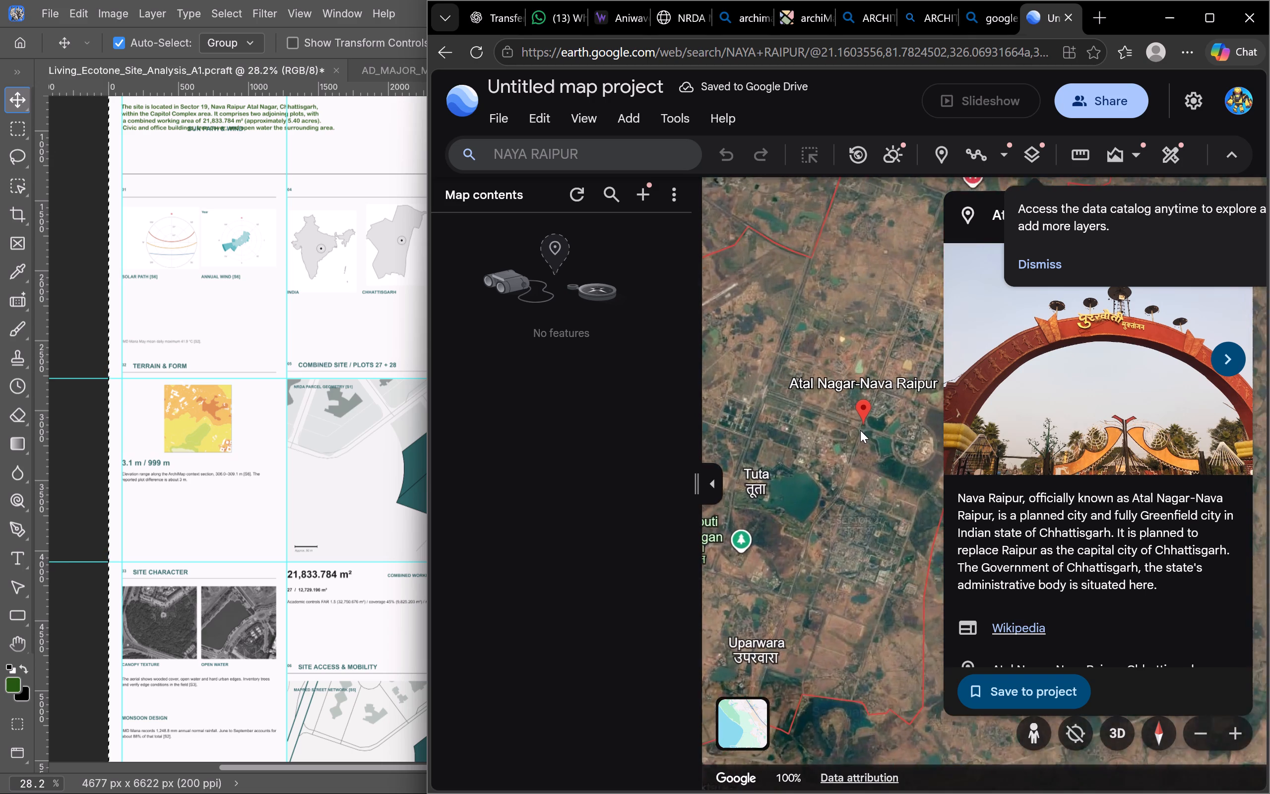
pyautogui.scroll(5, 860, 430)
pyautogui.click(722, 486)
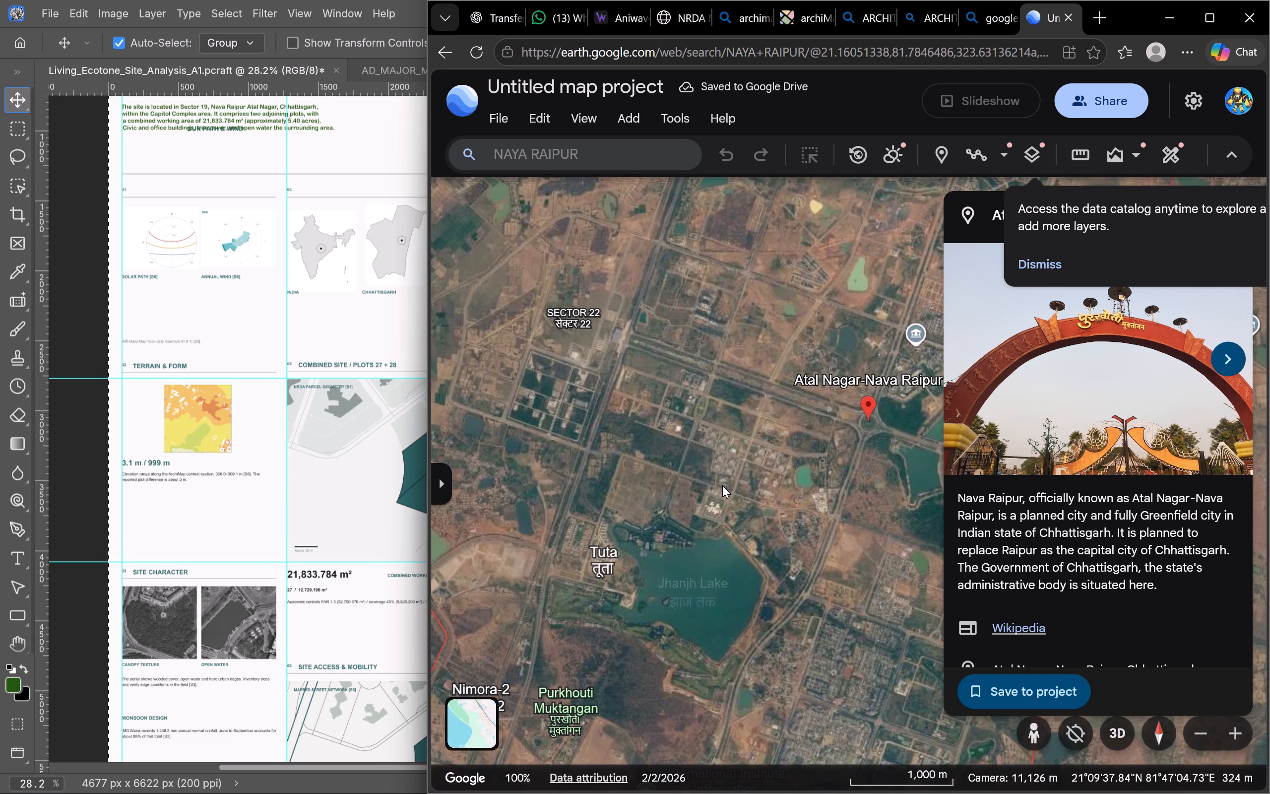
pyautogui.click(1042, 261)
pyautogui.click(1226, 217)
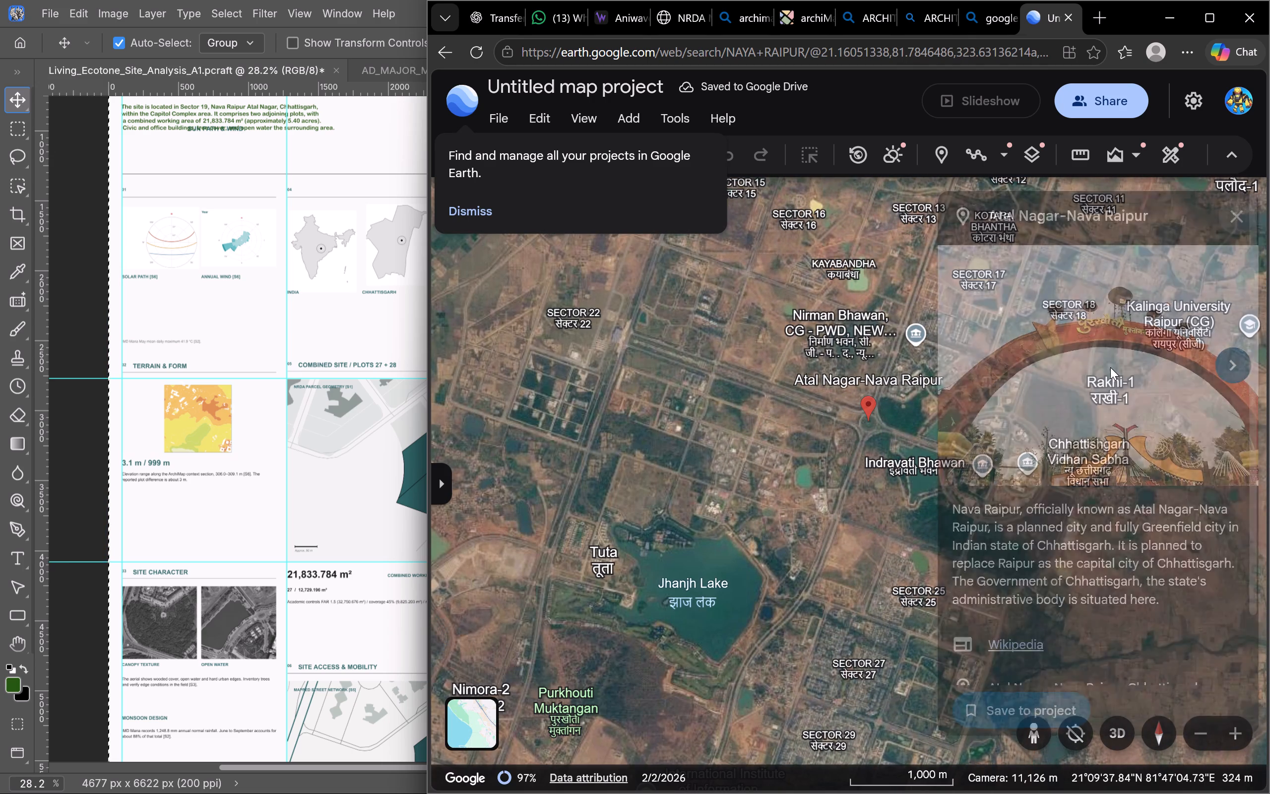
# Examine the satellite imagery around the wooded plot and lakes between CG Vyapam, the Musical fountain and Mantralaya.
pyautogui.scroll(2, 855, 407)
pyautogui.scroll(3, 973, 390)
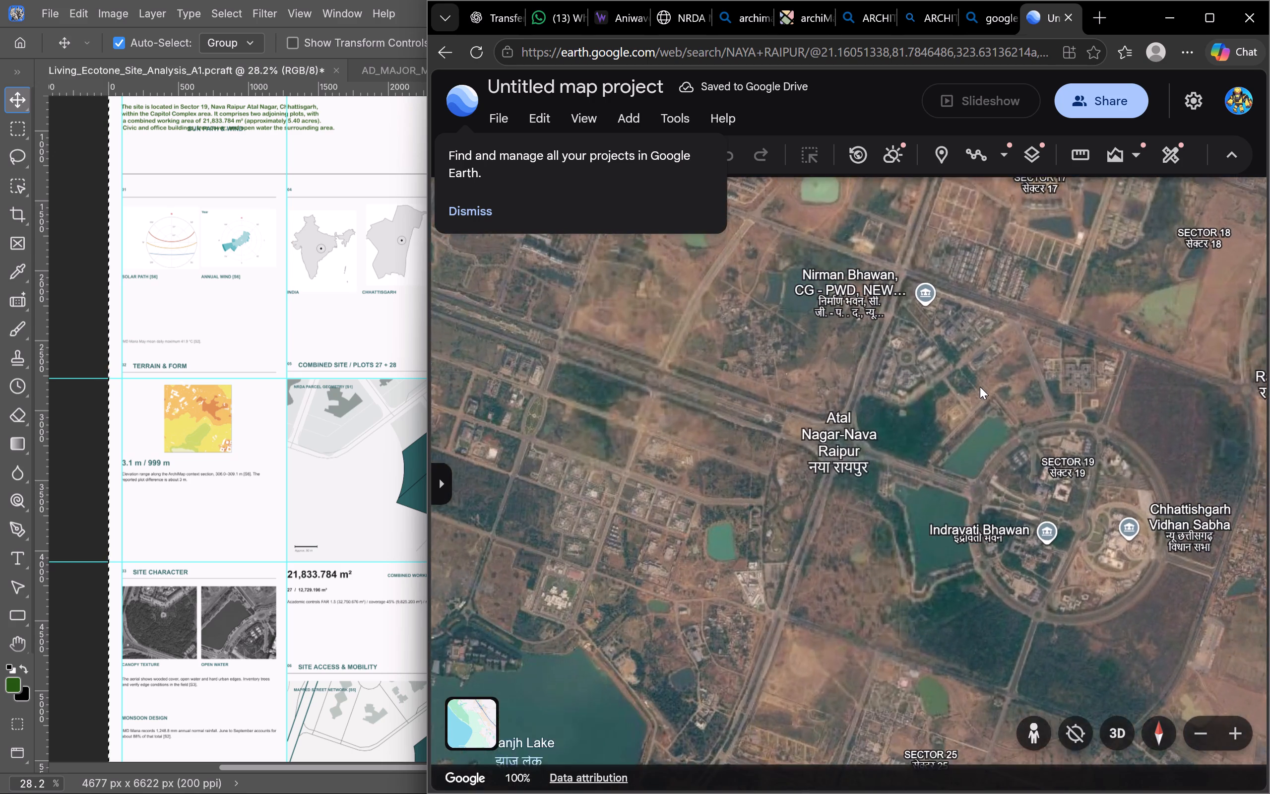
pyautogui.scroll(5, 984, 385)
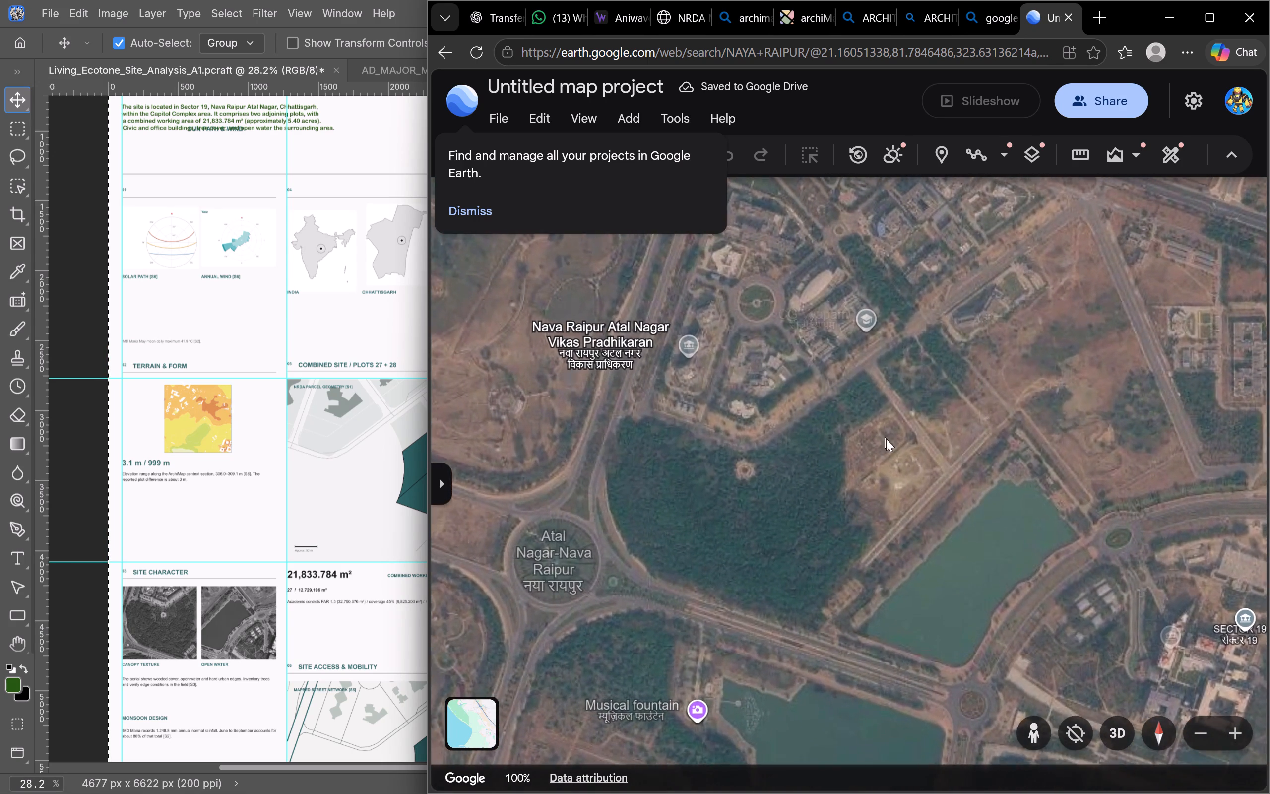
pyautogui.moveTo(907, 489); pyautogui.dragTo(924, 415)
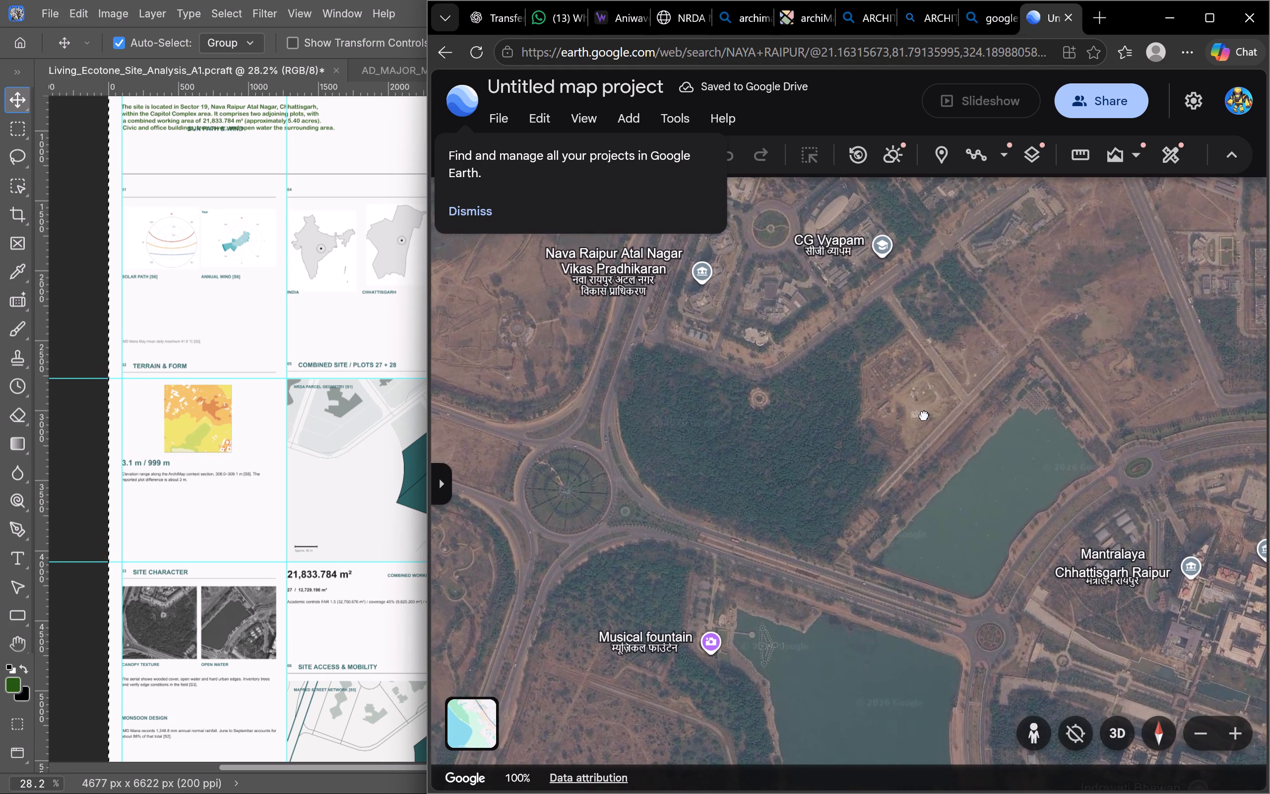
pyautogui.moveTo(924, 415); pyautogui.dragTo(929, 417)
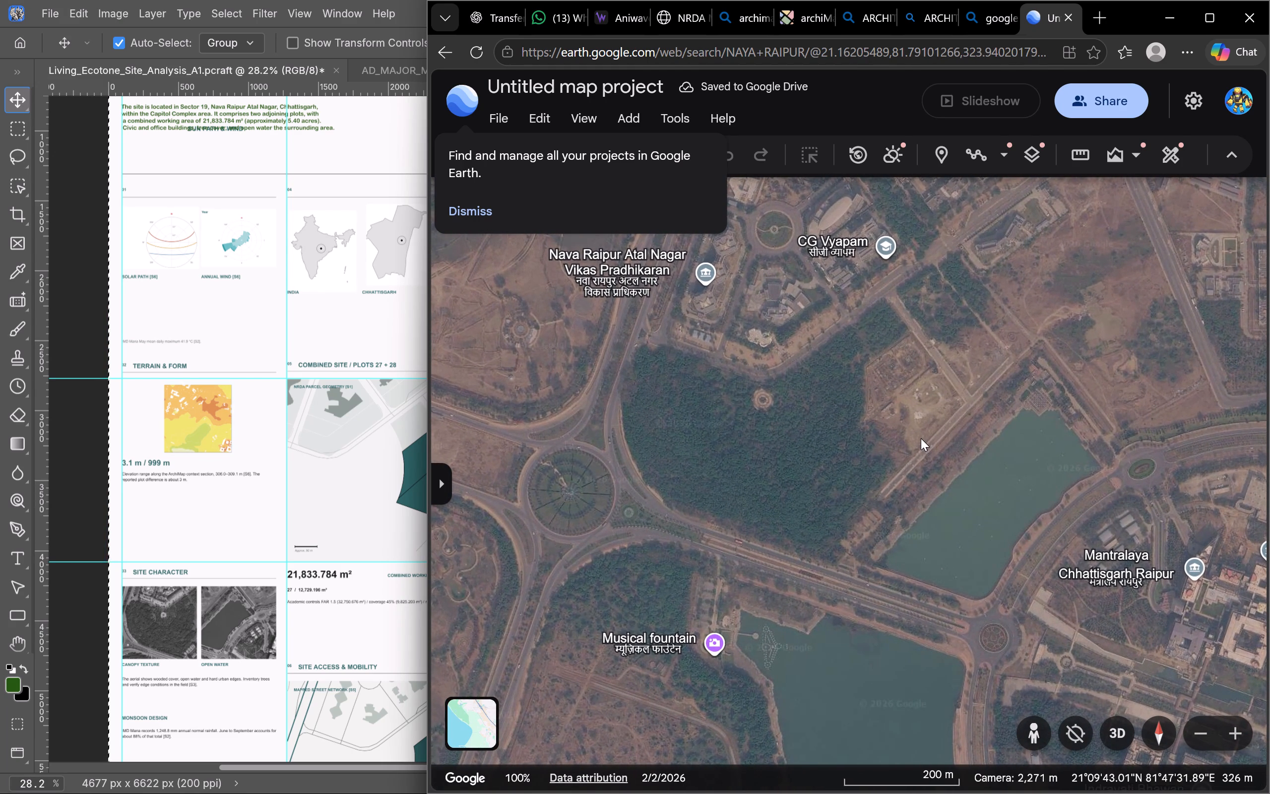
pyautogui.moveTo(915, 413); pyautogui.dragTo(900, 423)
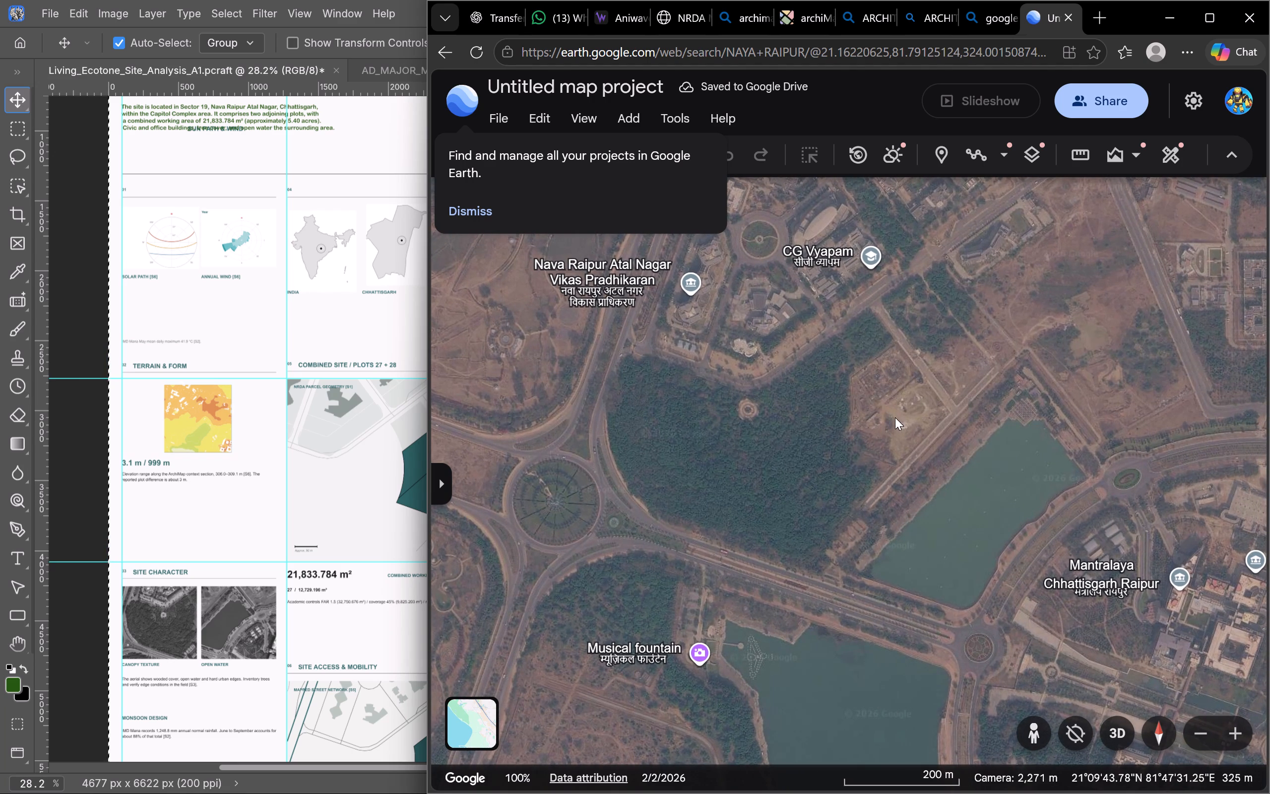
pyautogui.click(895, 416)
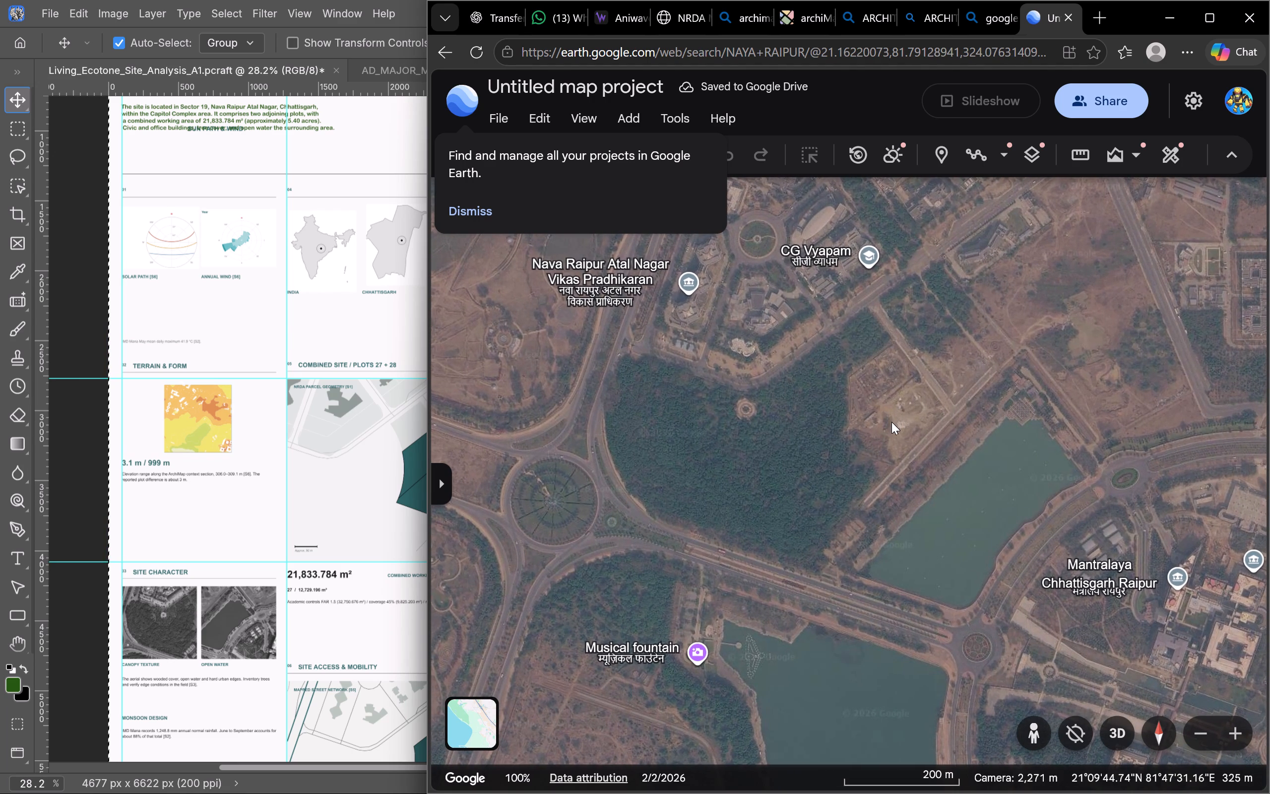
pyautogui.click(437, 482)
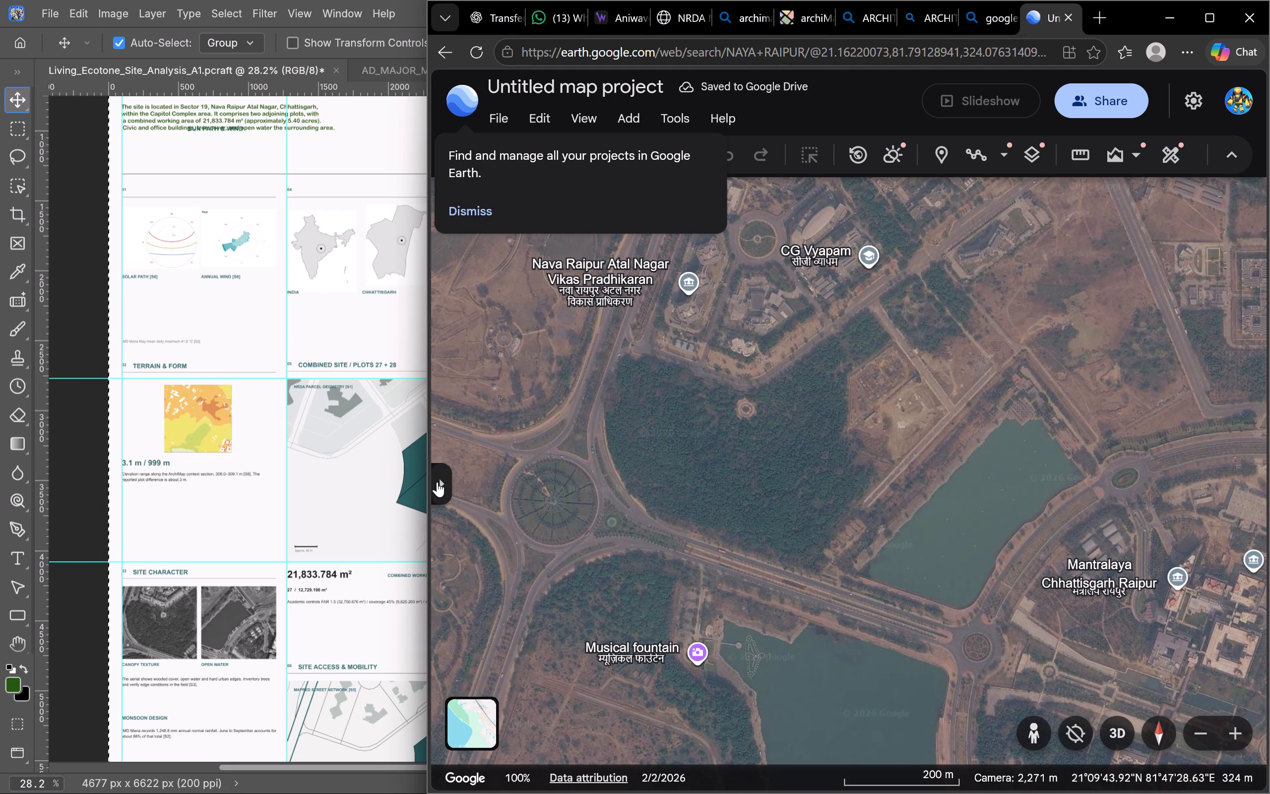
pyautogui.click(712, 479)
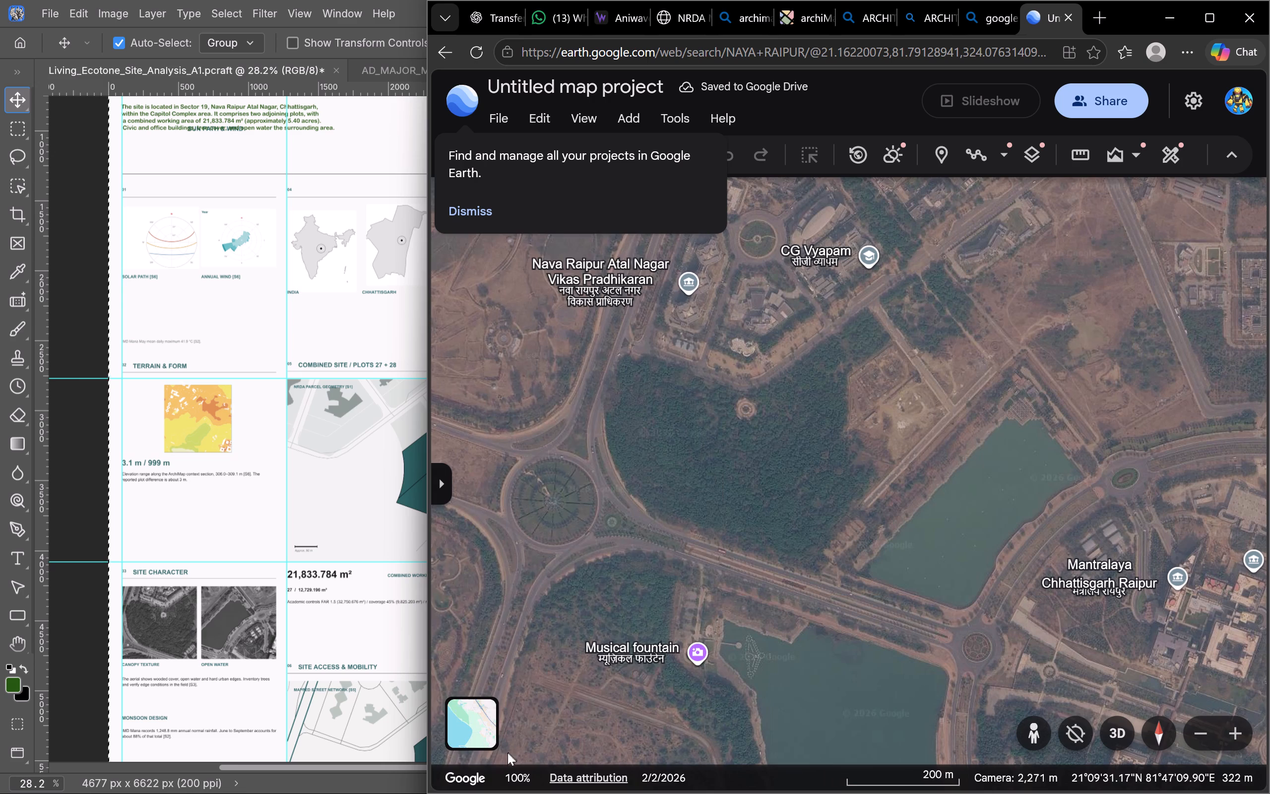
# Set the satellite map's detail style to Clean, without borders, labels, places or roads.
pyautogui.click(470, 738)
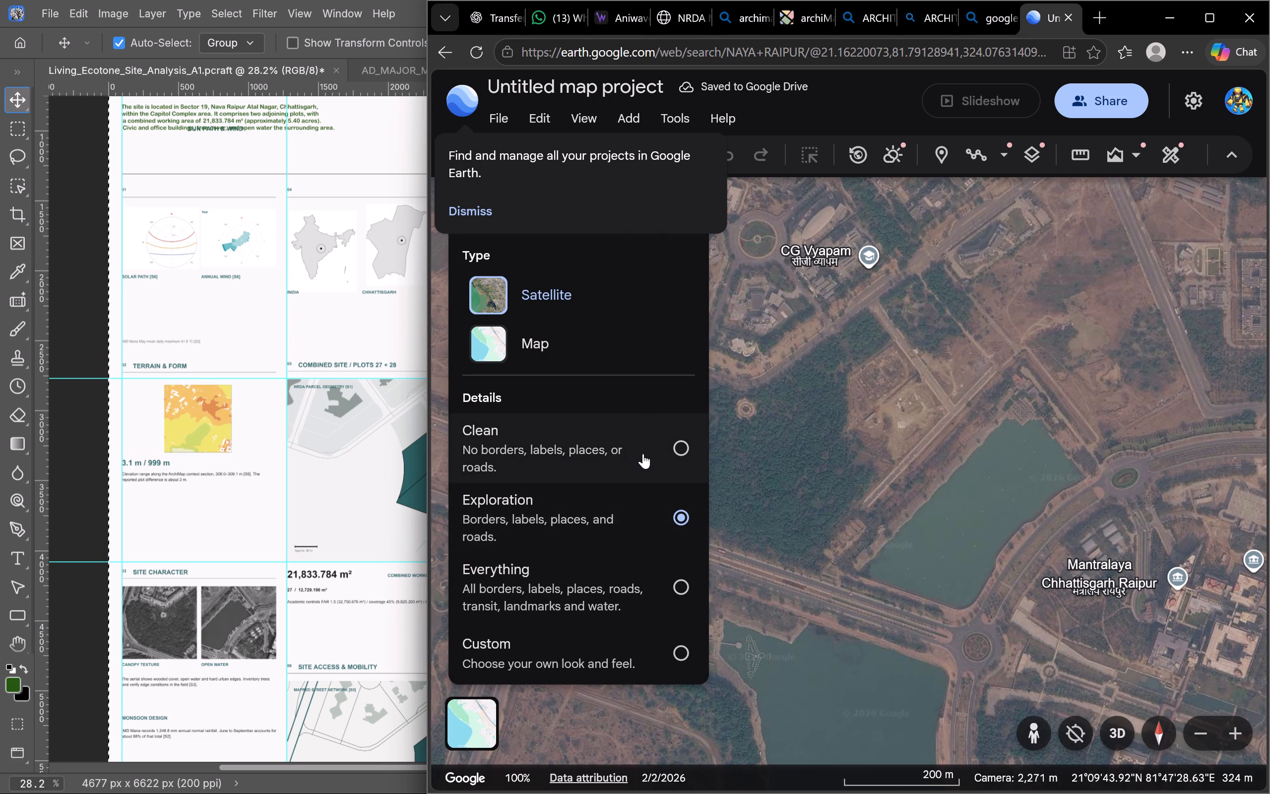
pyautogui.click(643, 453)
pyautogui.click(763, 359)
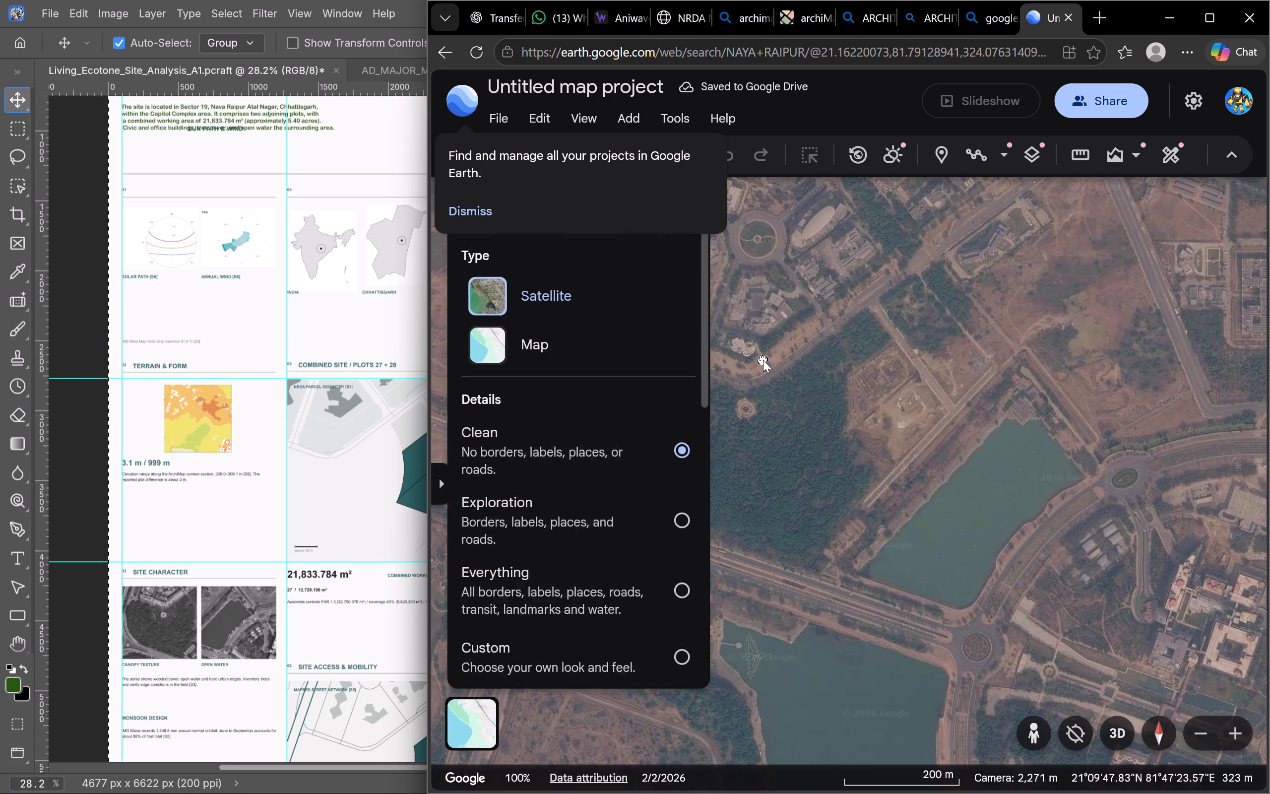
# Maximize the browser window, recentre the map on the wooded plot and lakes, and dismiss the project management tip.
pyautogui.moveTo(928, 443); pyautogui.dragTo(903, 442)
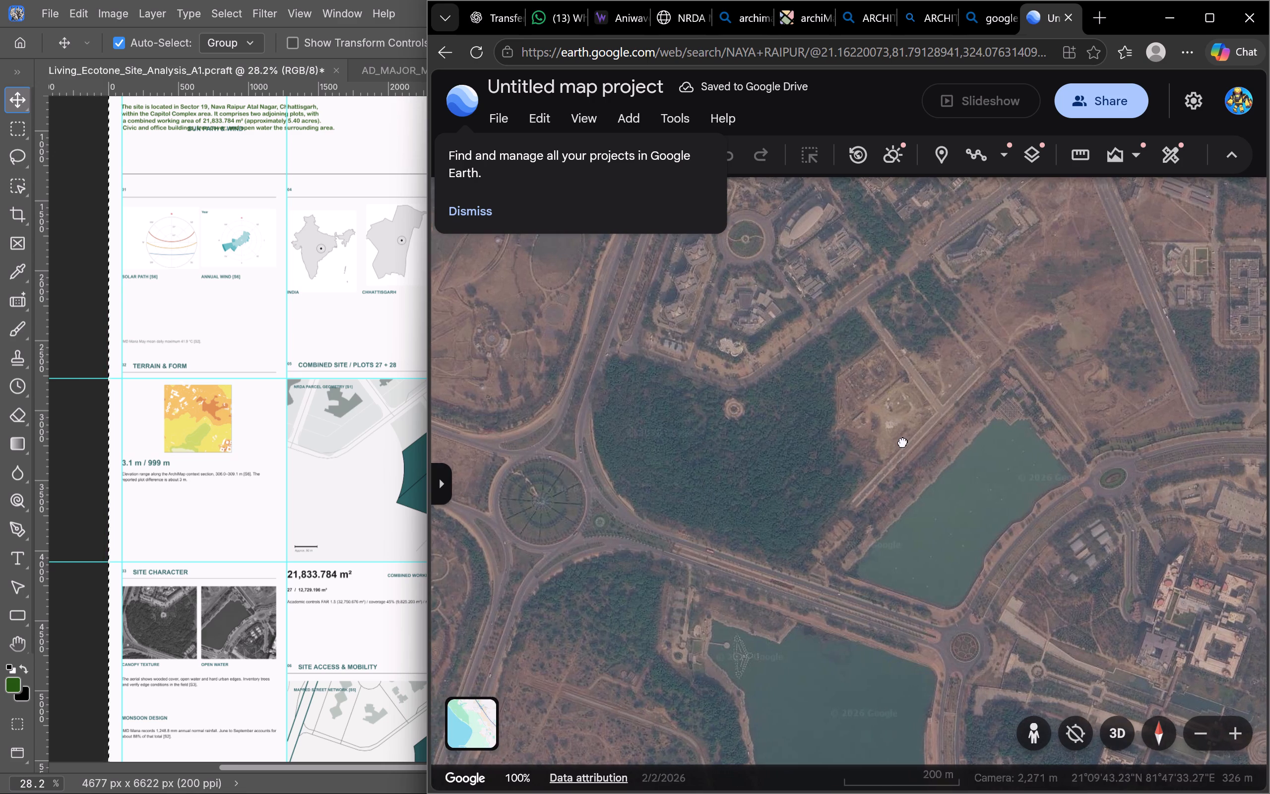
pyautogui.moveTo(903, 442); pyautogui.dragTo(905, 438)
pyautogui.click(1211, 17)
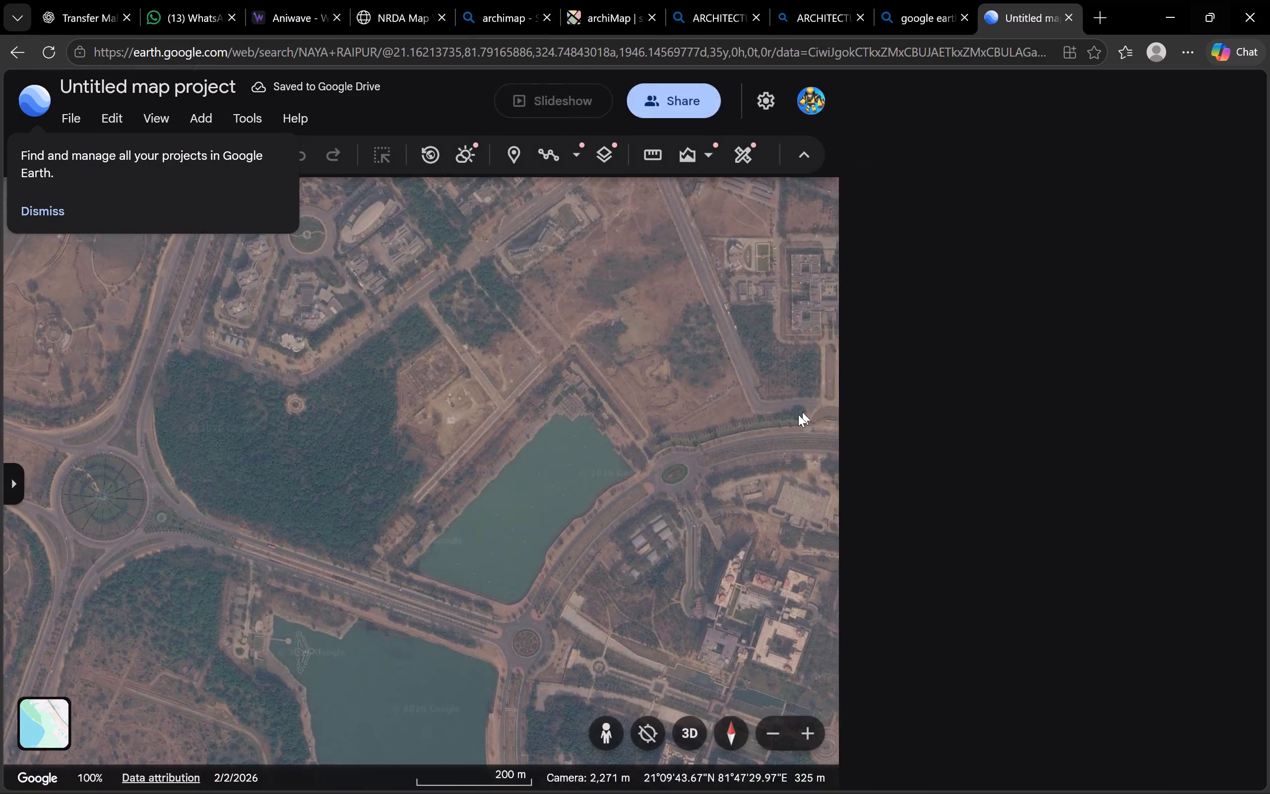
pyautogui.moveTo(637, 500); pyautogui.dragTo(738, 463)
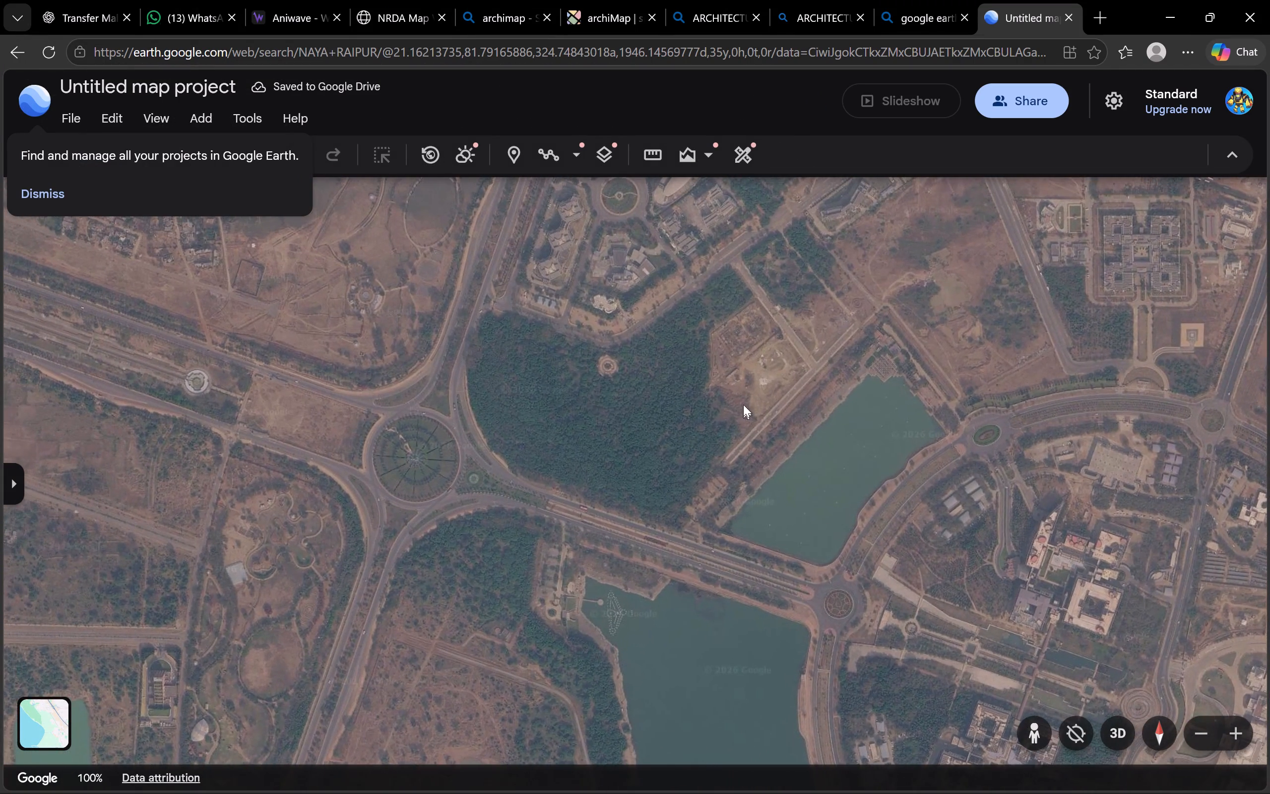
pyautogui.moveTo(747, 390); pyautogui.dragTo(743, 403)
pyautogui.click(35, 188)
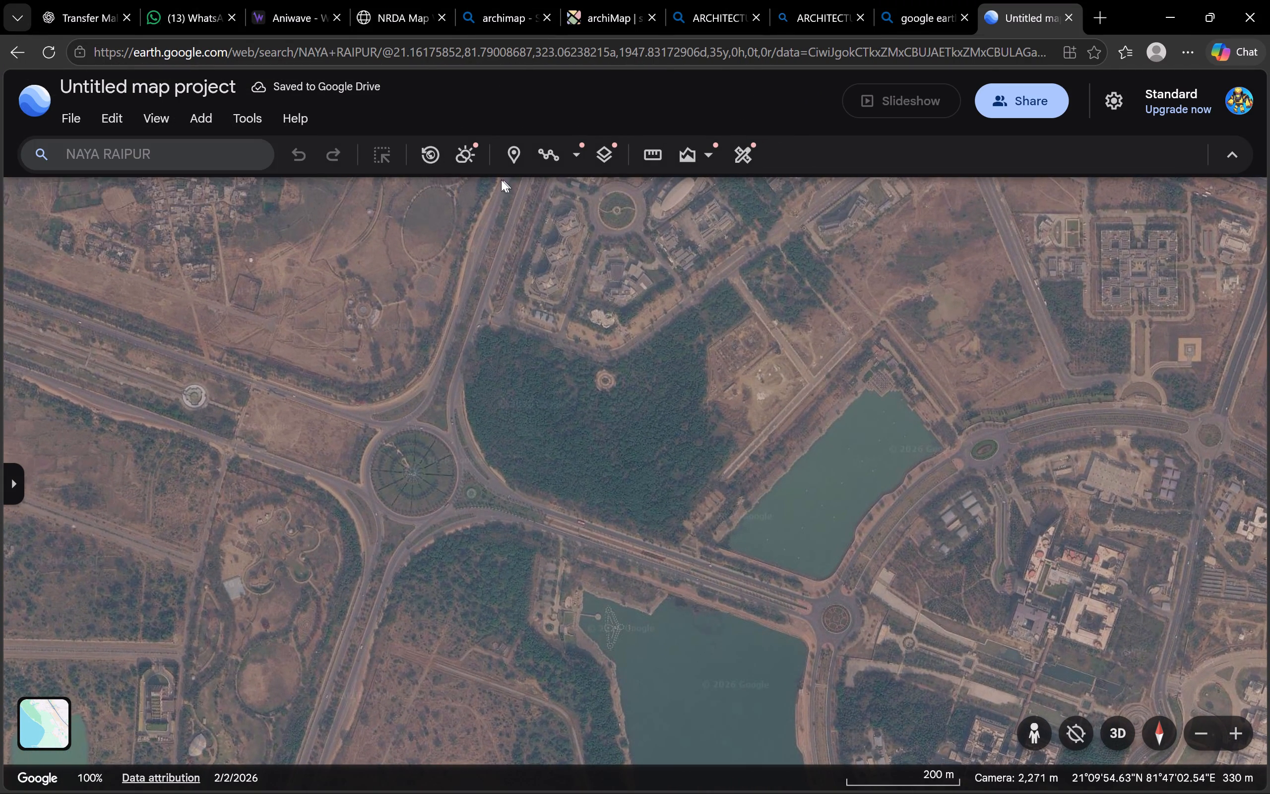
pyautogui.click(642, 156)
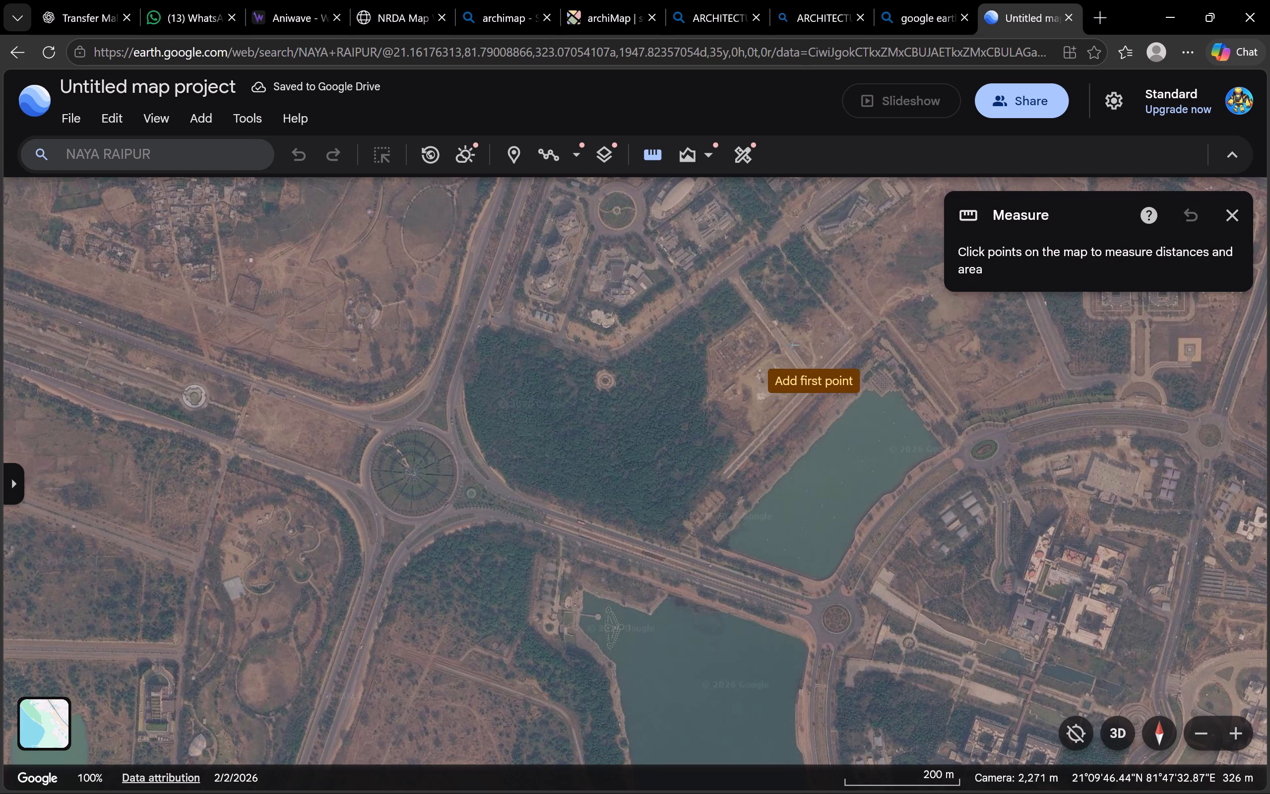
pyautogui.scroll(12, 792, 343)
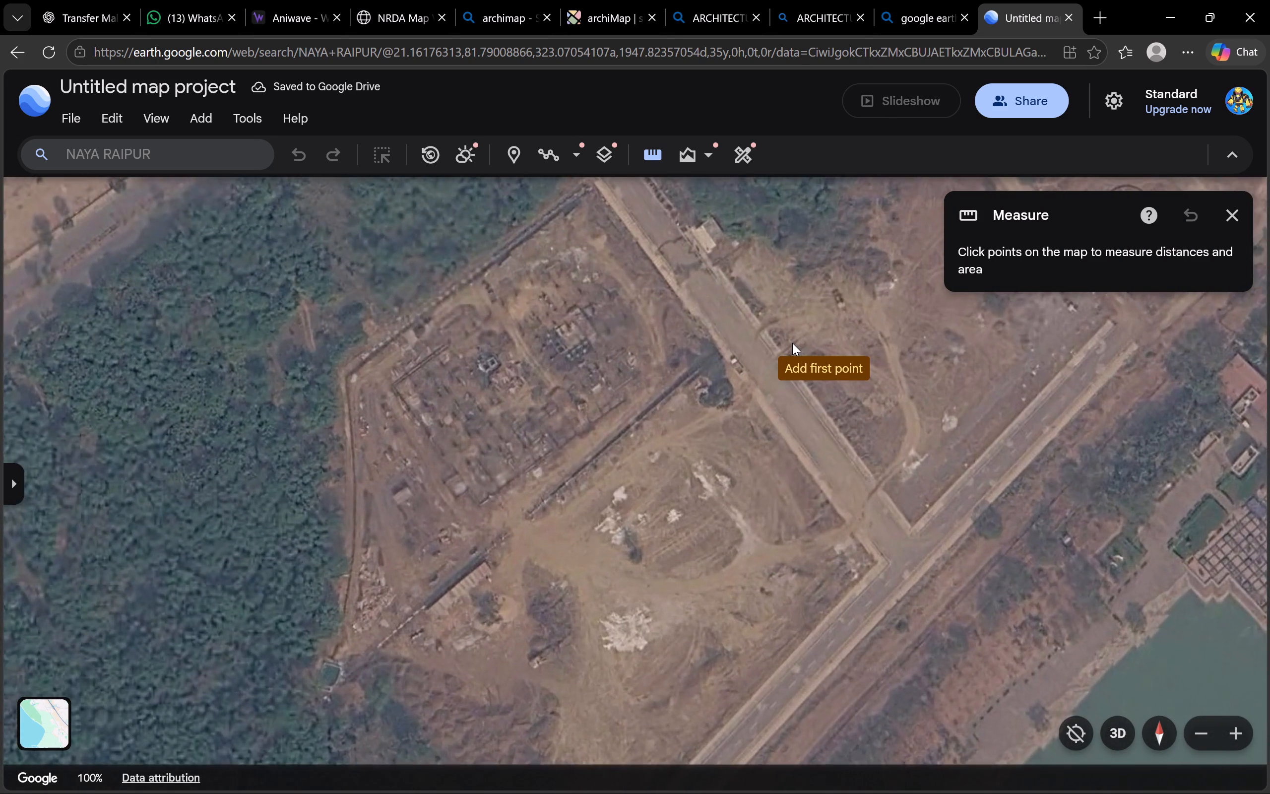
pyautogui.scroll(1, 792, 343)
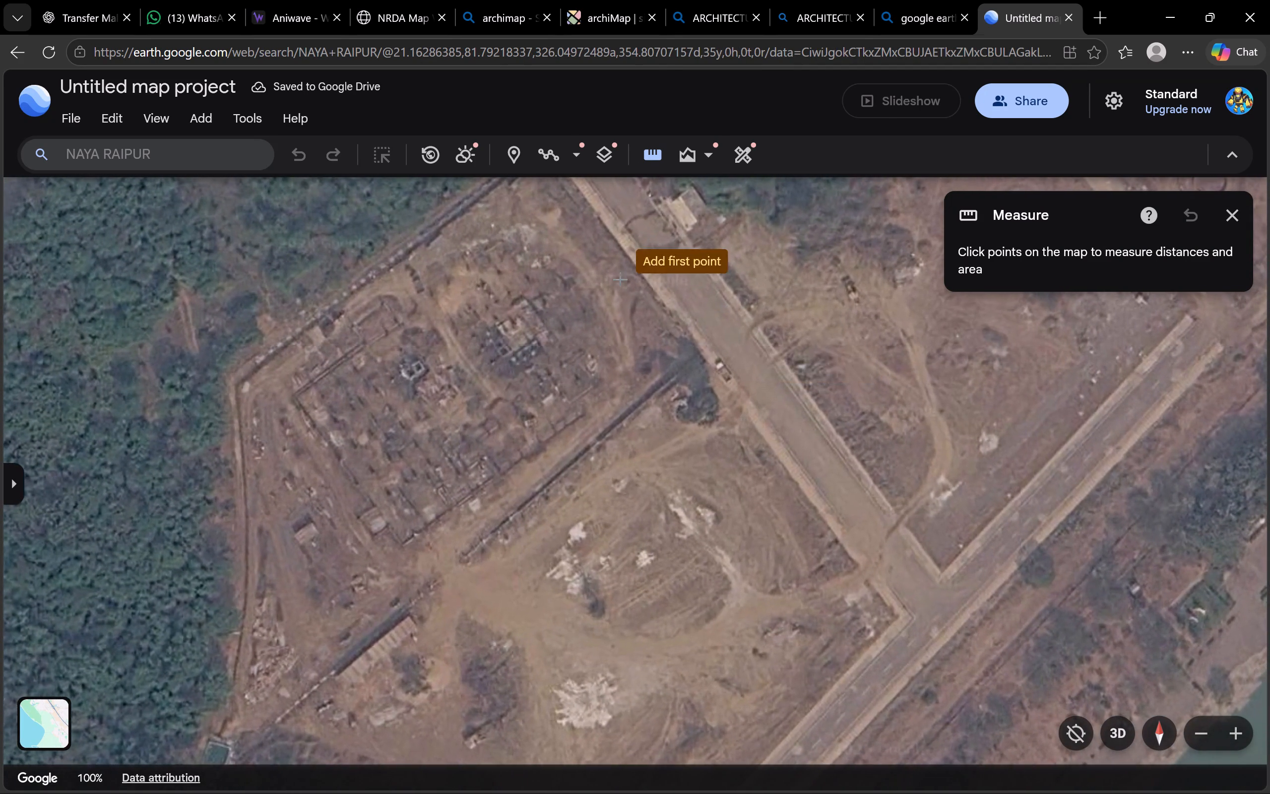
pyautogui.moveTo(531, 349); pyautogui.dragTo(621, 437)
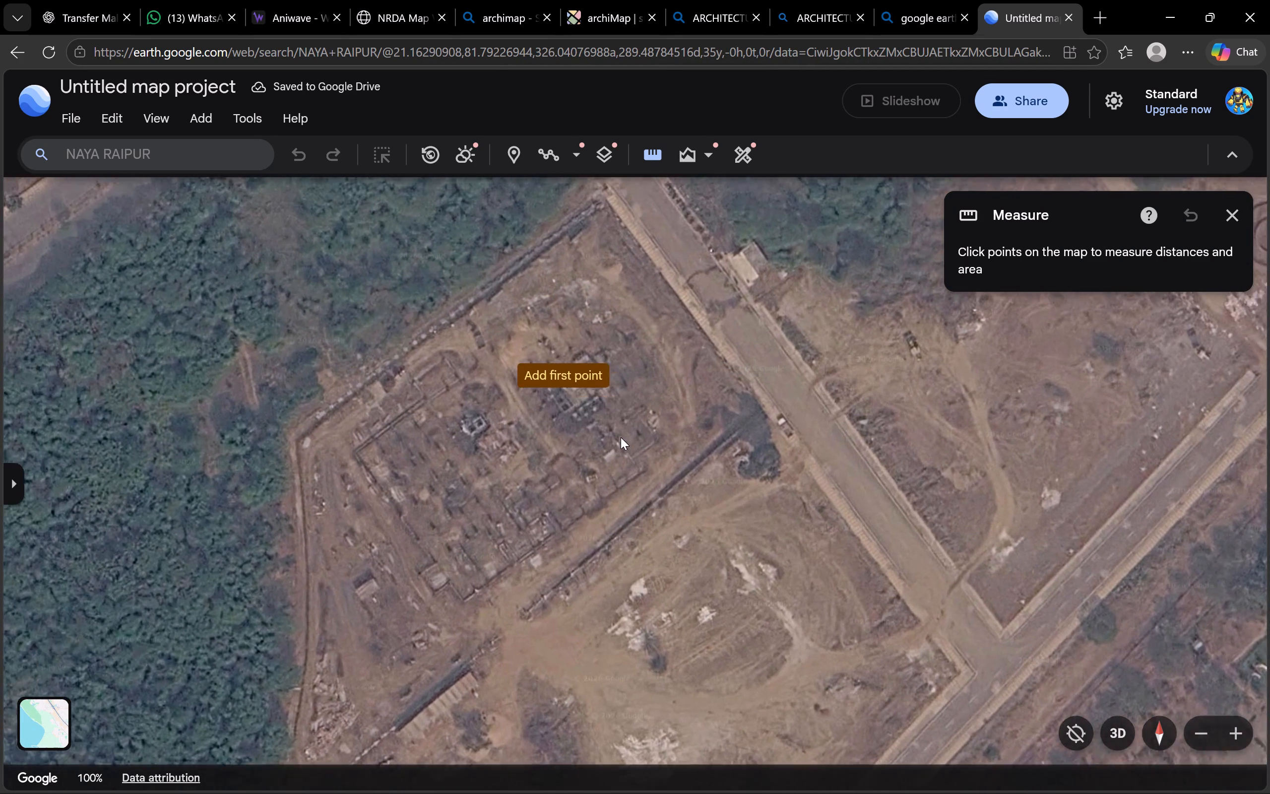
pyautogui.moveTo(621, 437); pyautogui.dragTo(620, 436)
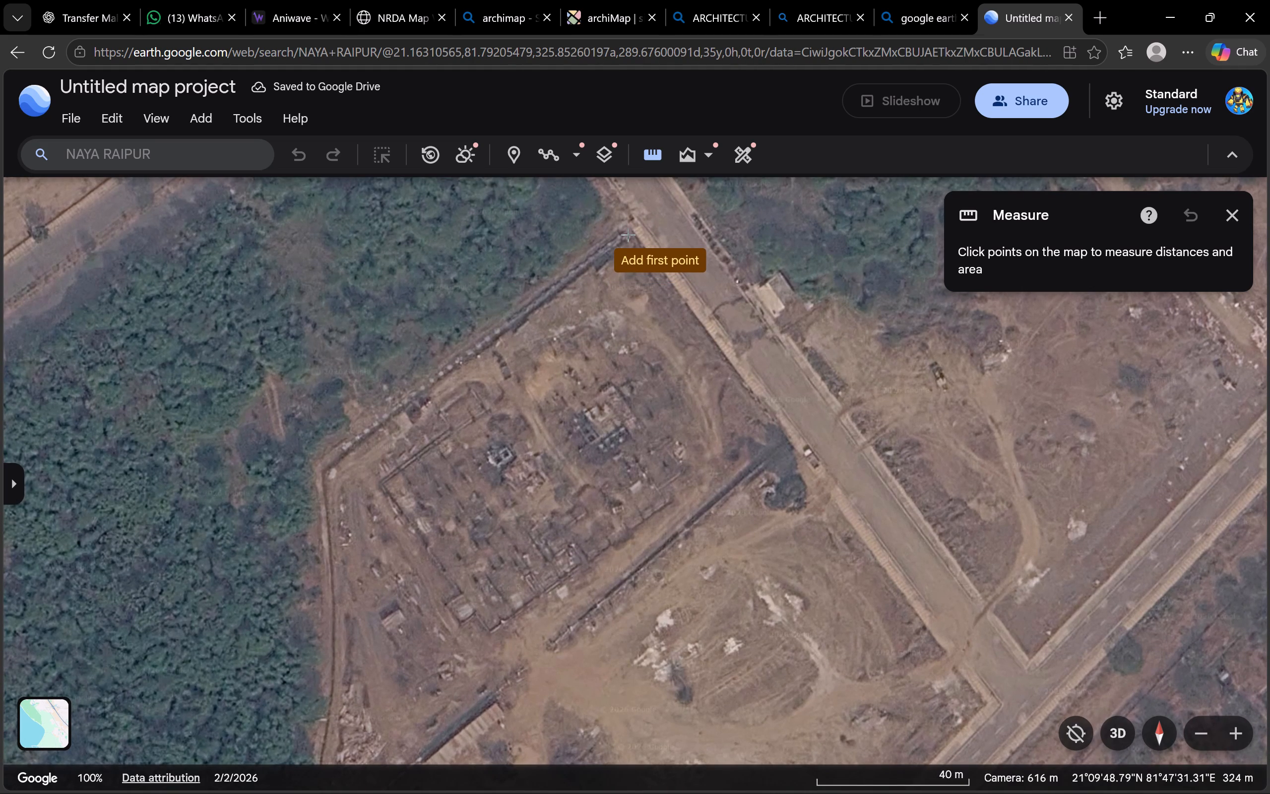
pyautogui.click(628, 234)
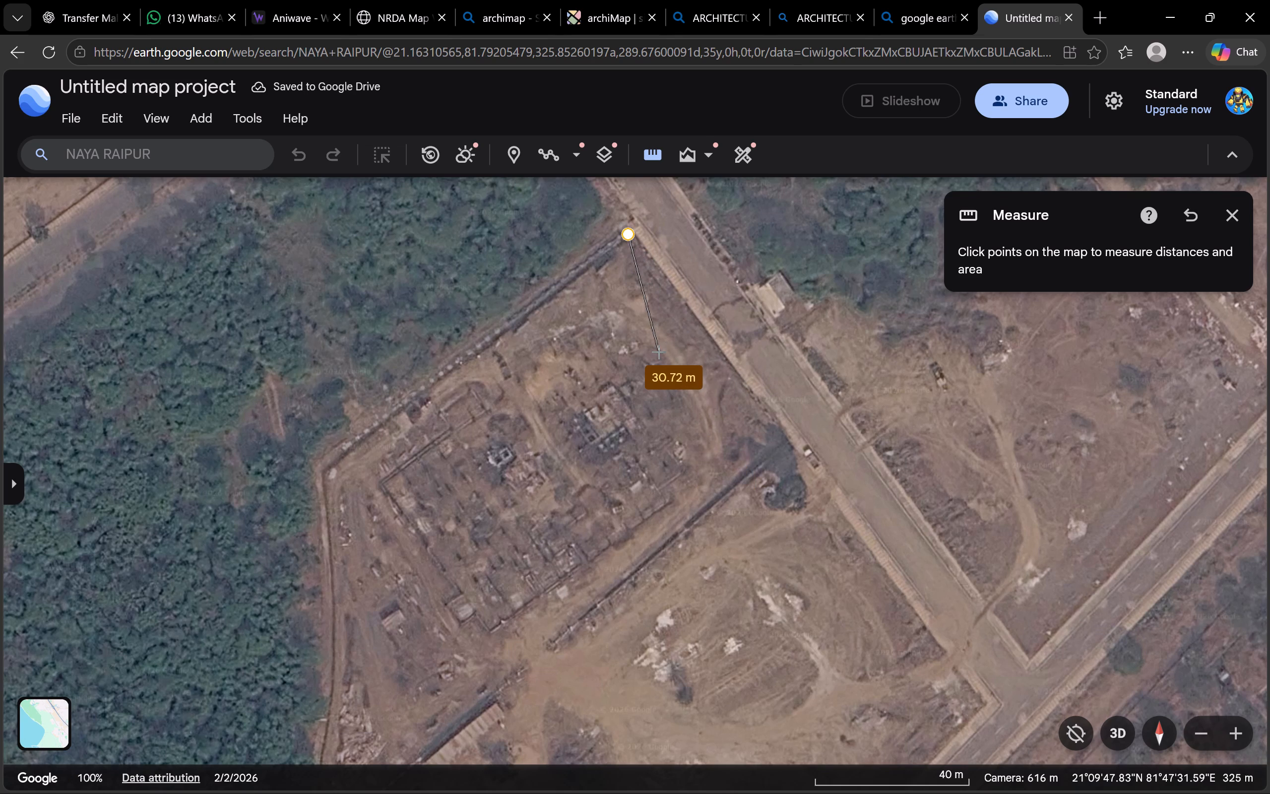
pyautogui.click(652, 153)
# Measure the cleared plot's side along the inner road, from its northern corner to the junction with the lakeside road.
pyautogui.click(652, 153)
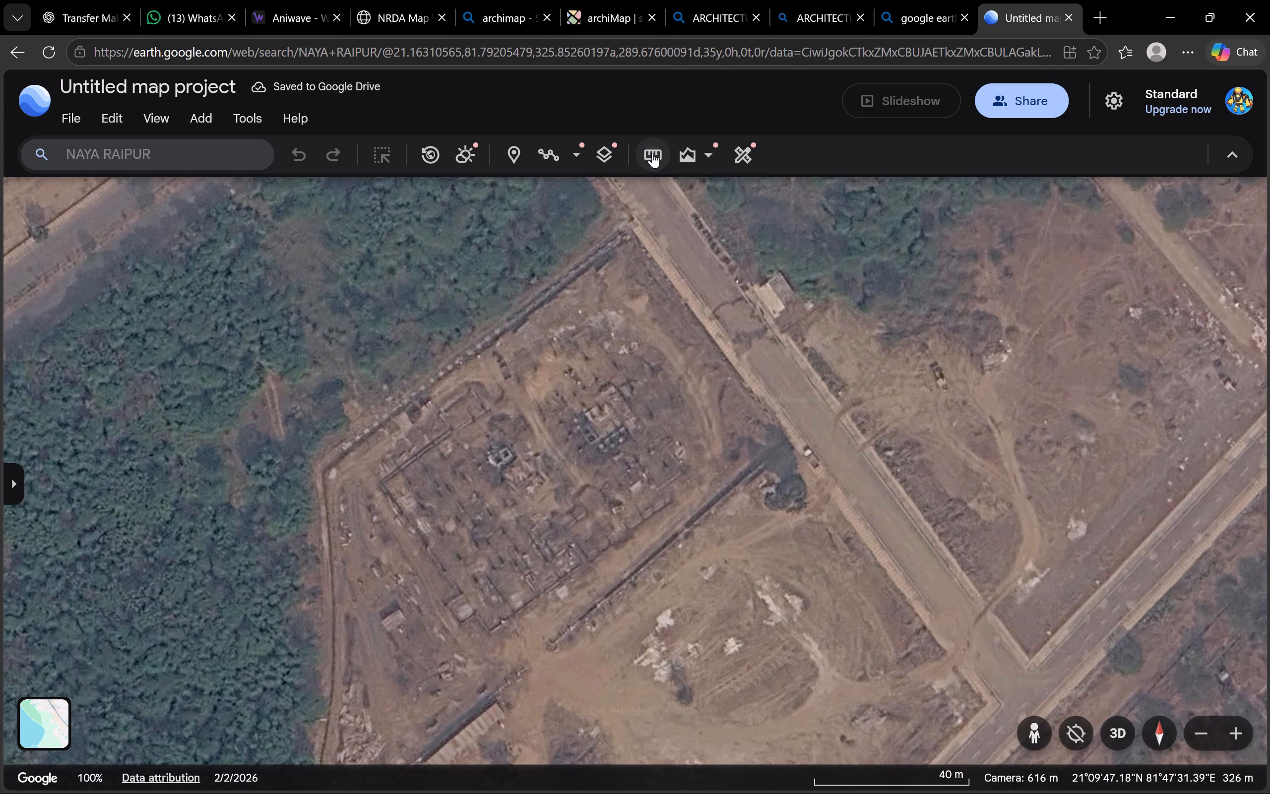
pyautogui.click(630, 229)
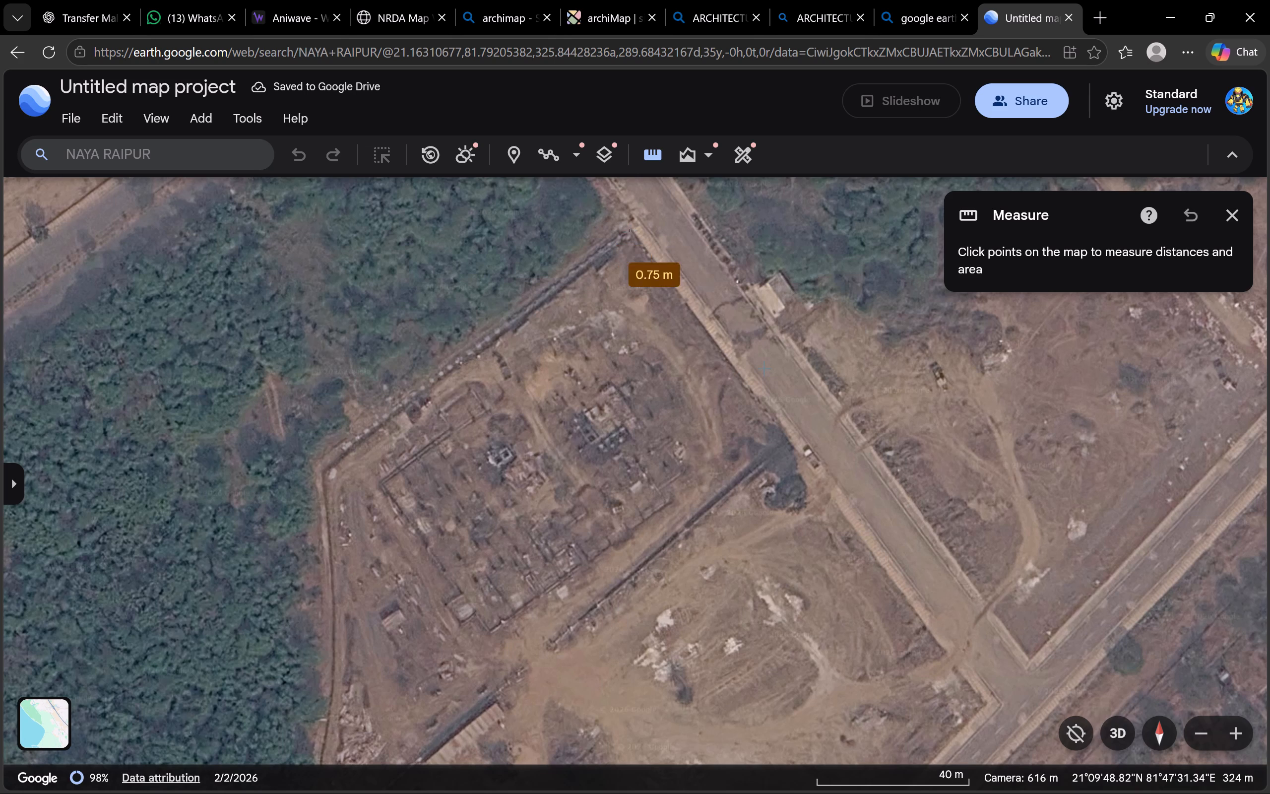
pyautogui.scroll(-3, 810, 444)
pyautogui.moveTo(866, 593); pyautogui.dragTo(820, 556)
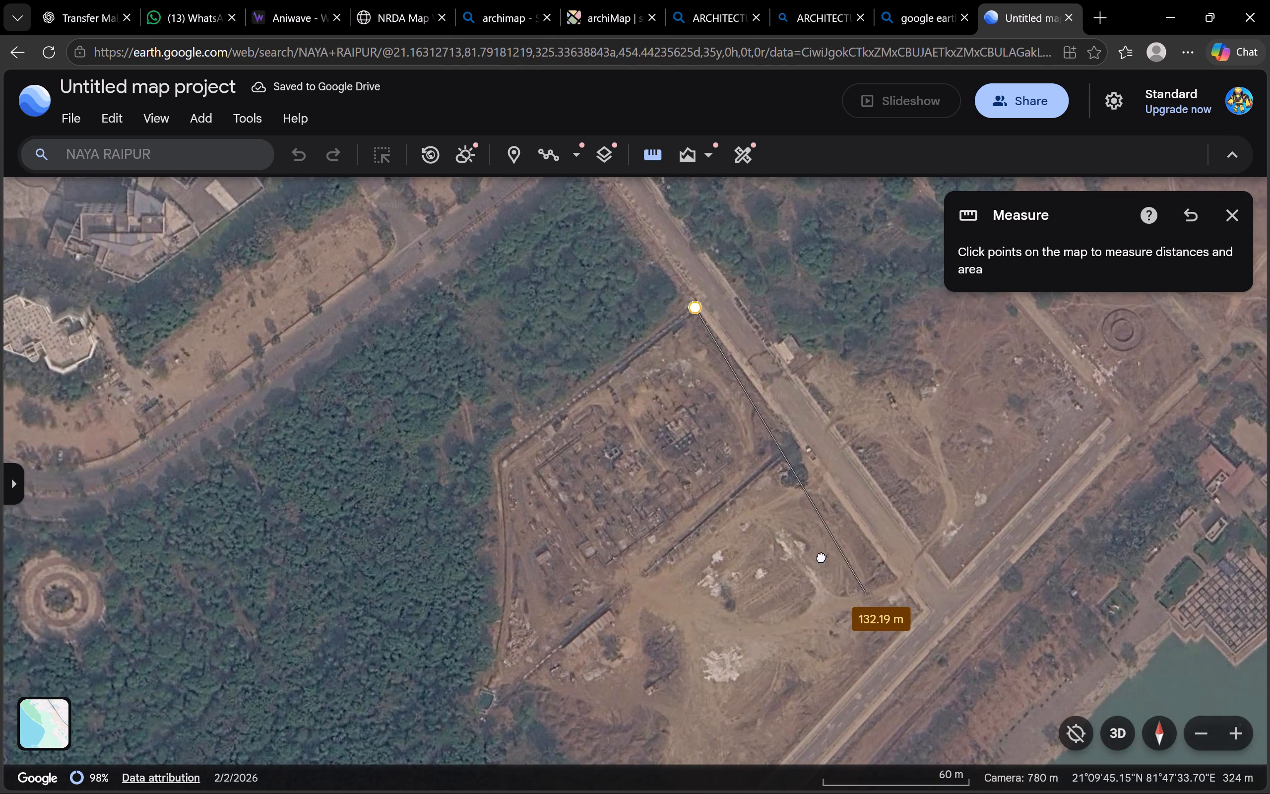
pyautogui.moveTo(820, 556); pyautogui.dragTo(760, 514)
pyautogui.scroll(6, 777, 523)
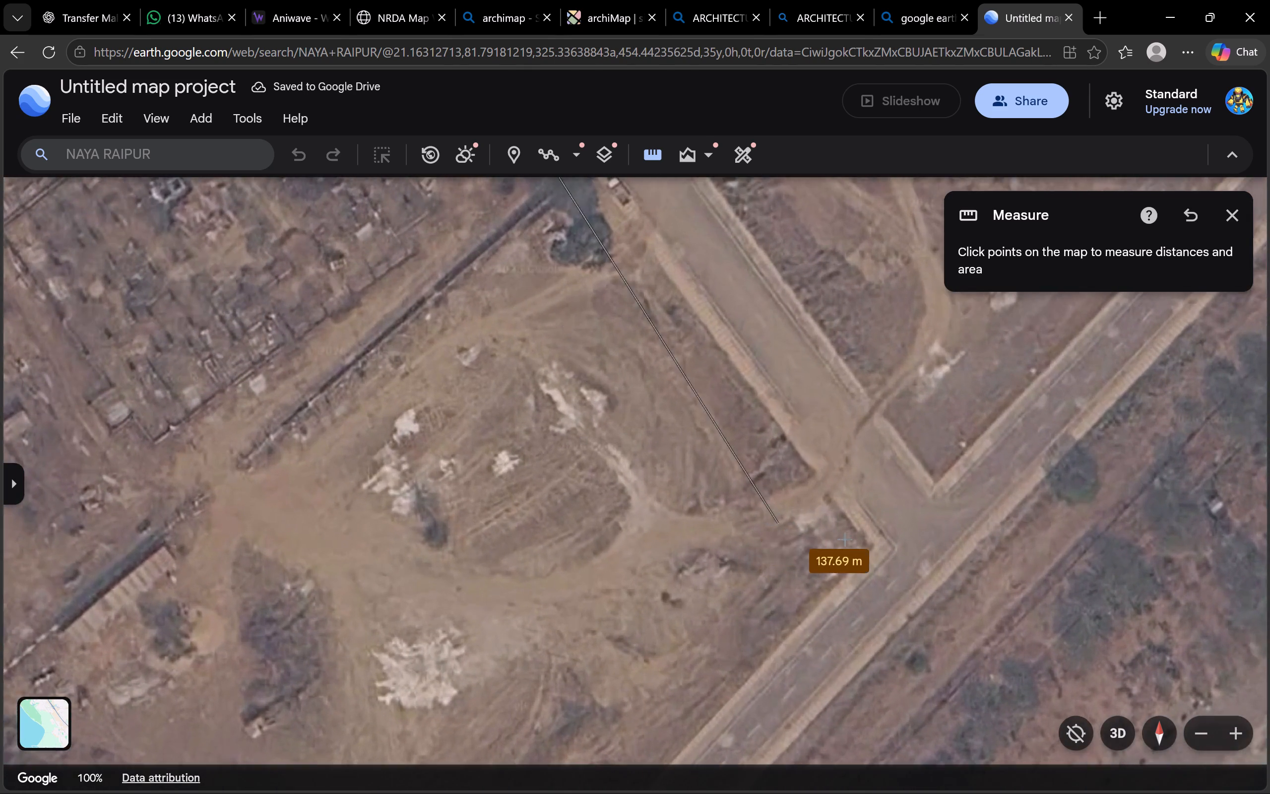
pyautogui.click(872, 548)
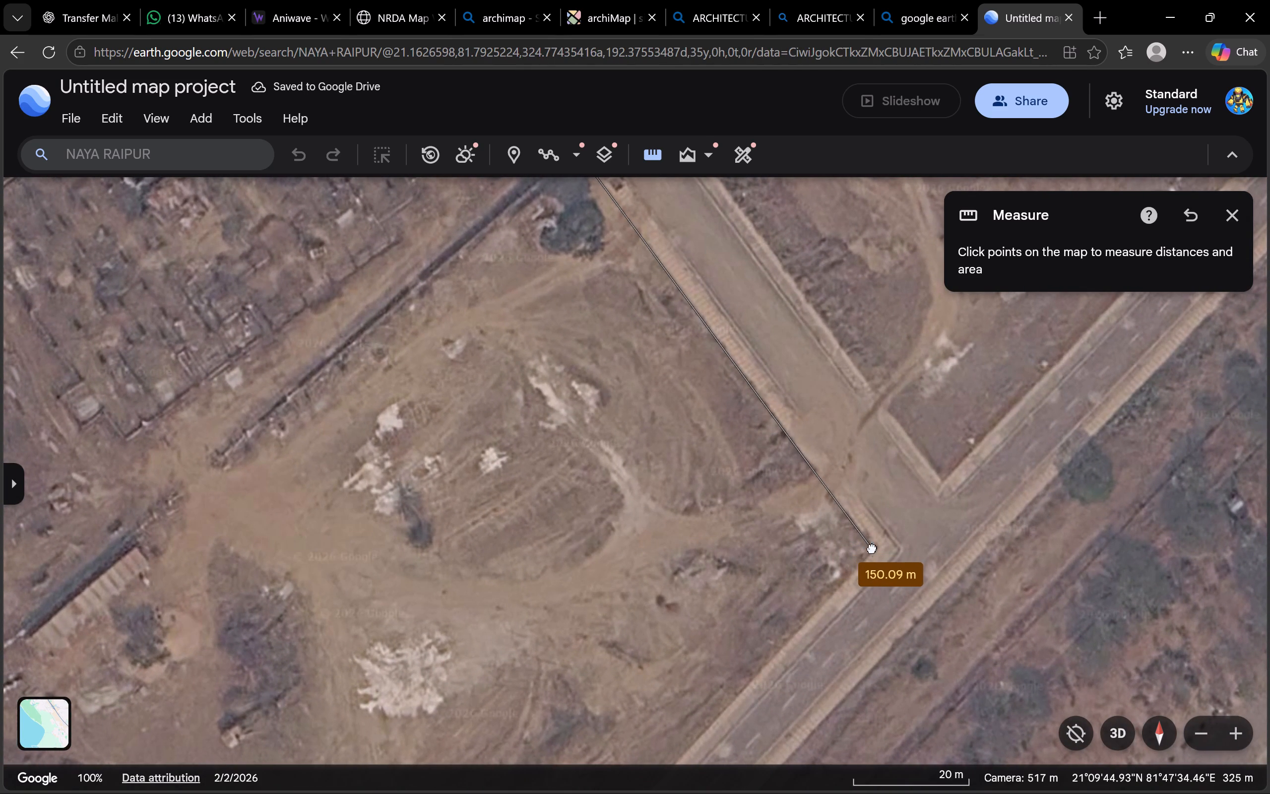
# Extend the measurement along the lakeside road to the cleared plot's southern end, and clear the measurement from the map.
pyautogui.scroll(-3, 700, 576)
pyautogui.moveTo(662, 583); pyautogui.dragTo(728, 462)
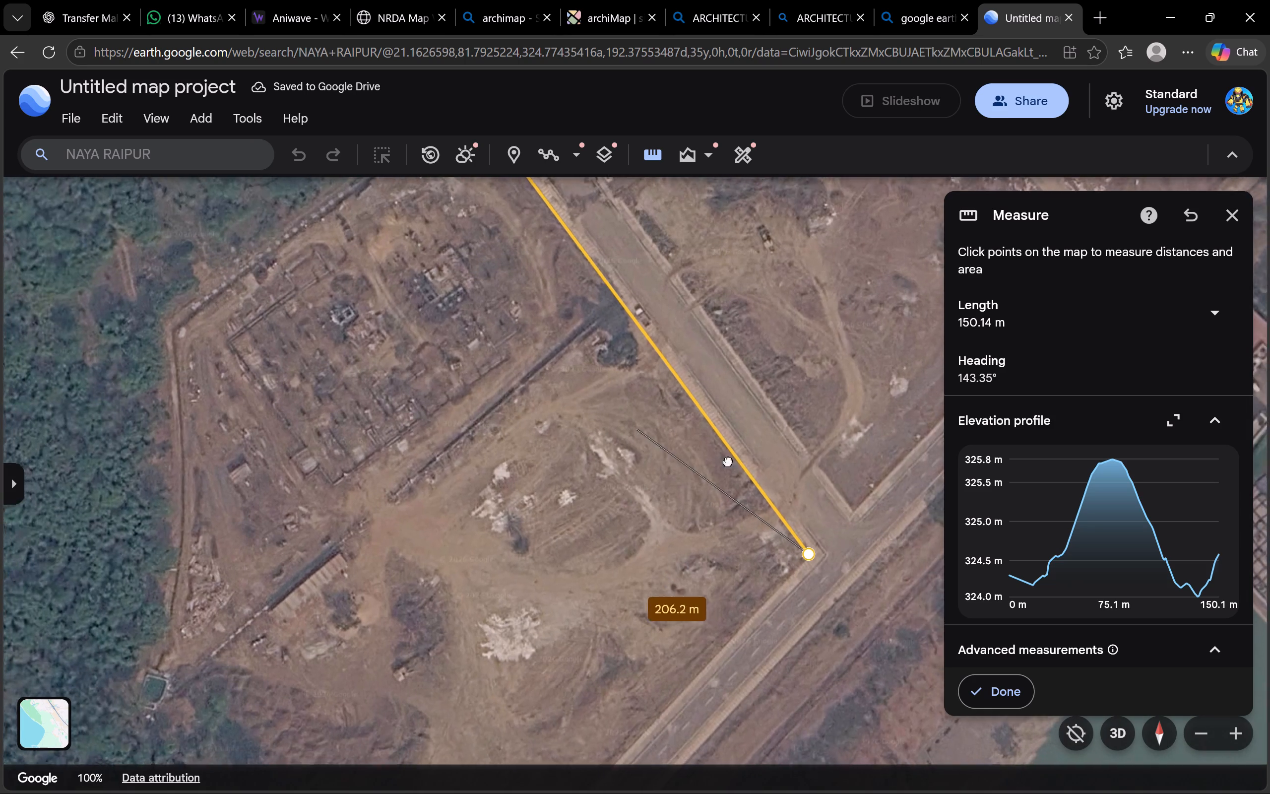
pyautogui.moveTo(728, 462); pyautogui.dragTo(730, 461)
pyautogui.moveTo(677, 562); pyautogui.dragTo(744, 411)
pyautogui.moveTo(661, 541); pyautogui.dragTo(705, 407)
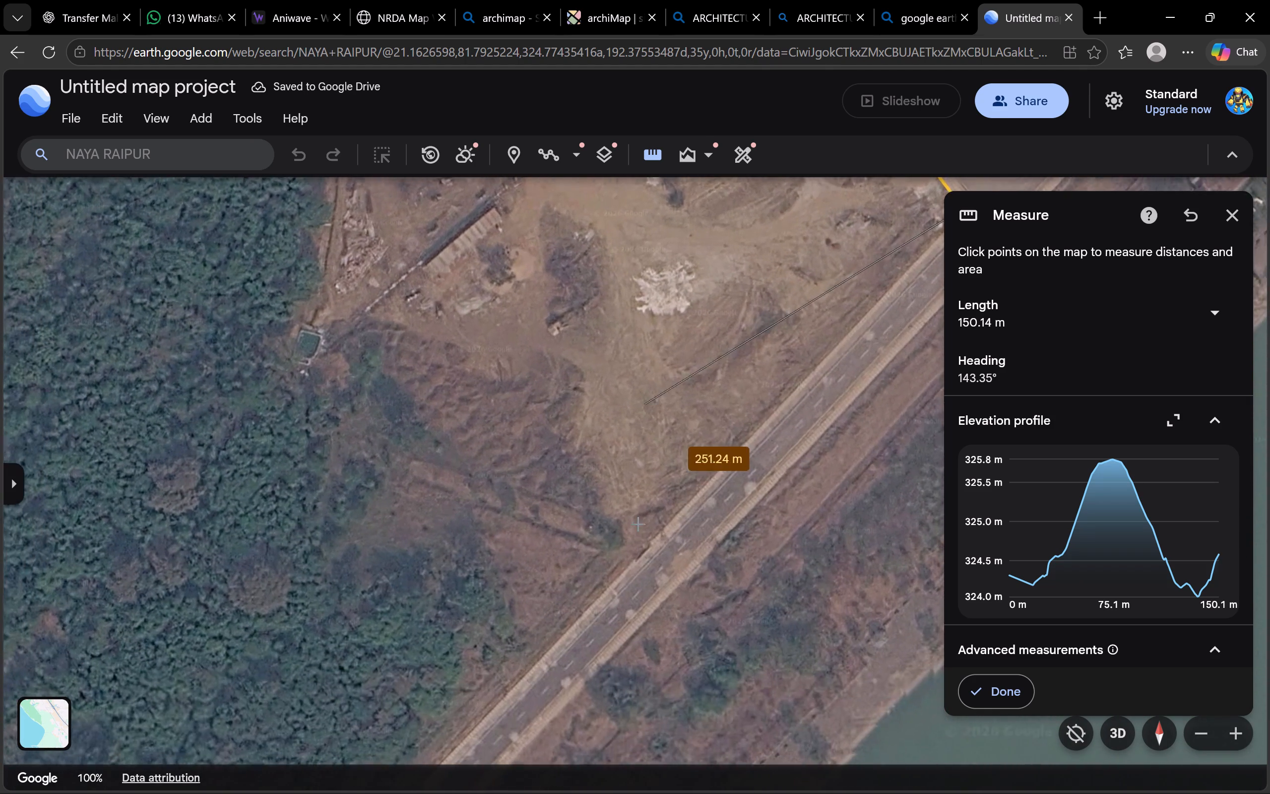
pyautogui.scroll(2, 626, 515)
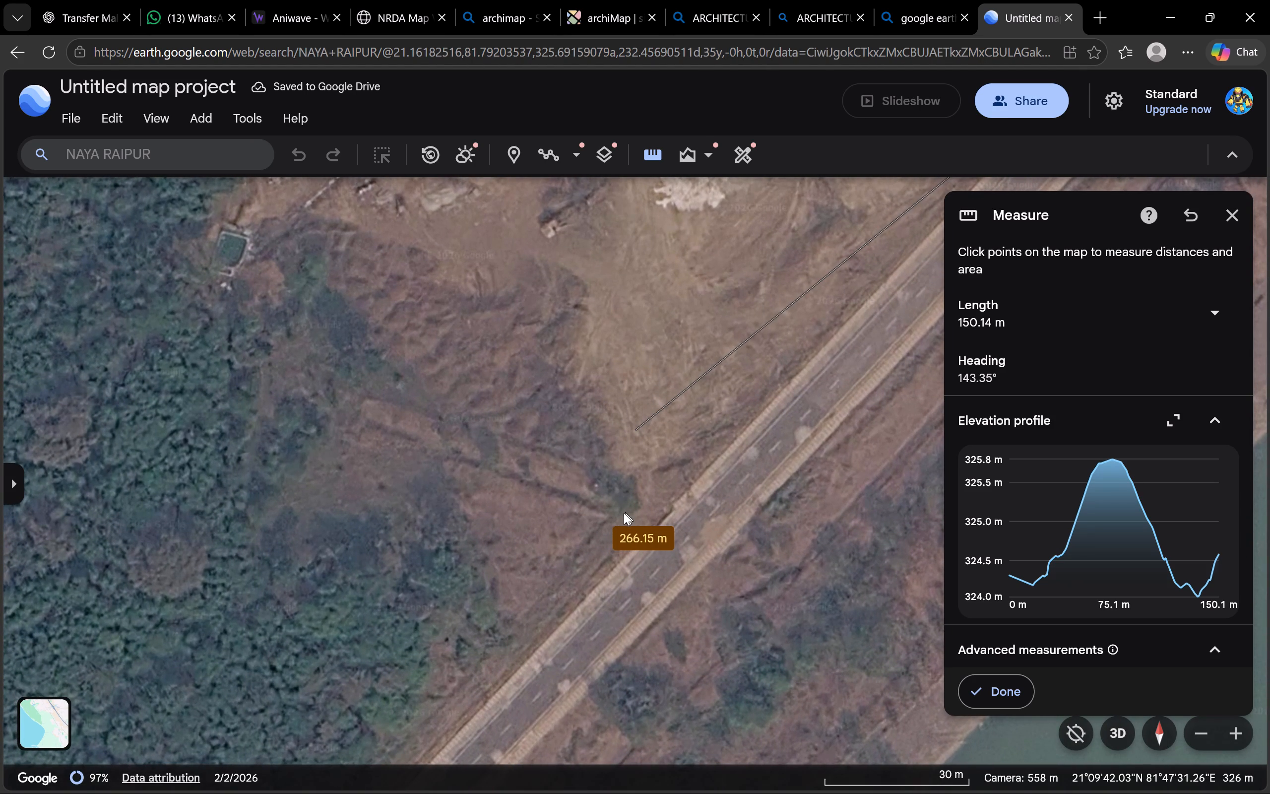
pyautogui.click(657, 528)
pyautogui.scroll(-4, 362, 398)
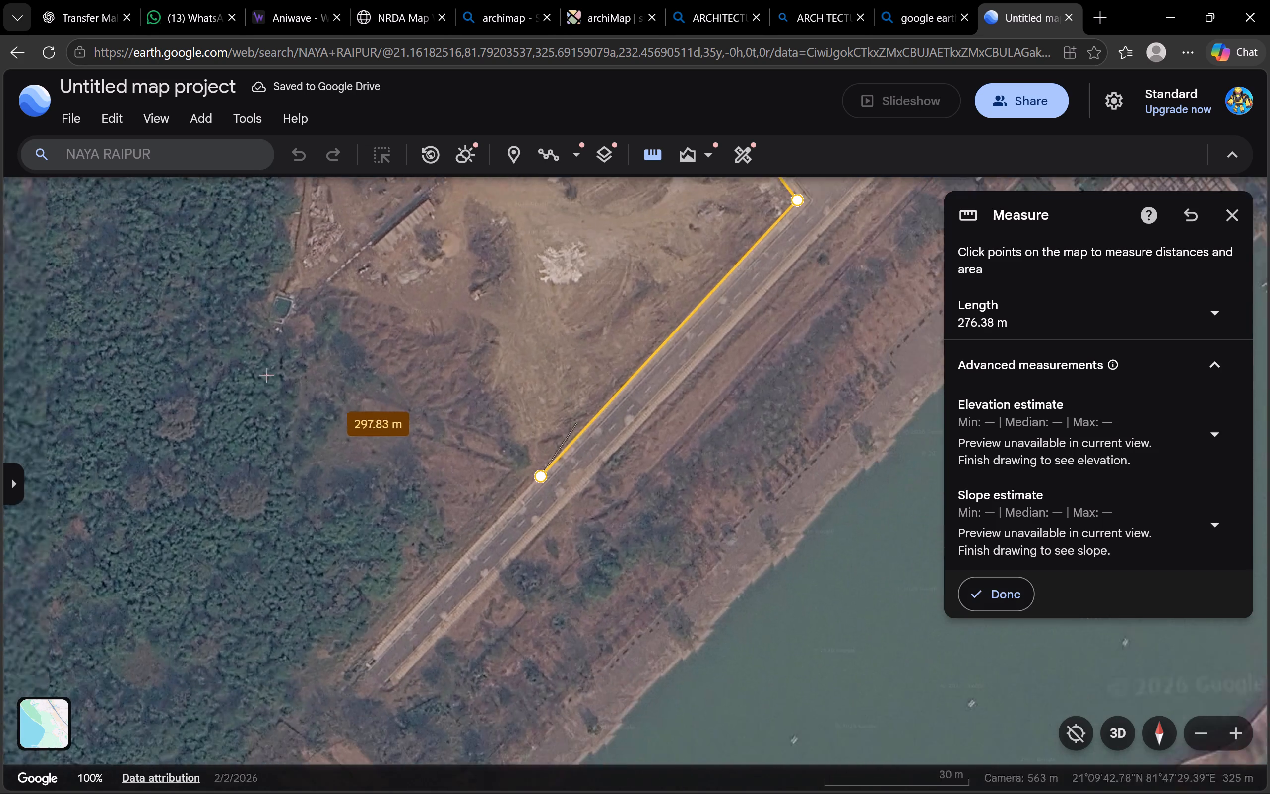
pyautogui.moveTo(278, 361); pyautogui.dragTo(358, 425)
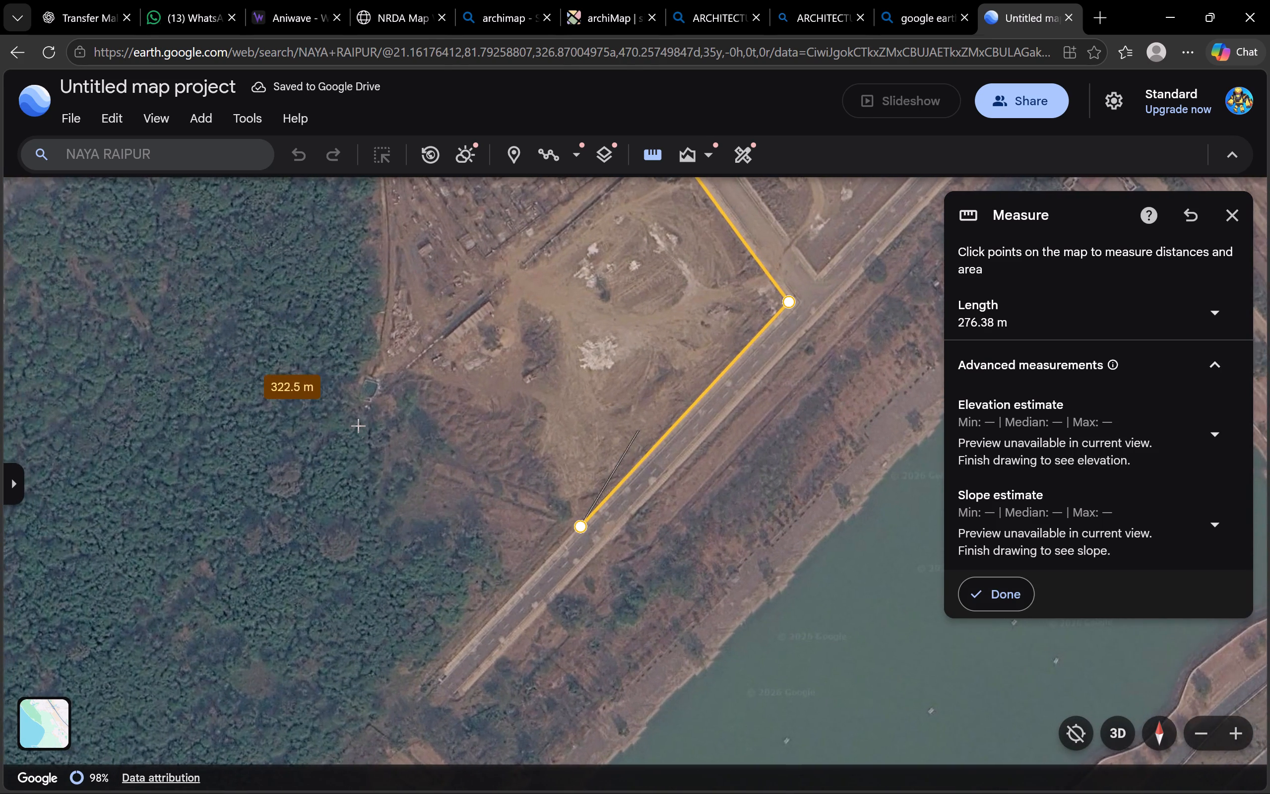
pyautogui.moveTo(358, 425); pyautogui.dragTo(370, 423)
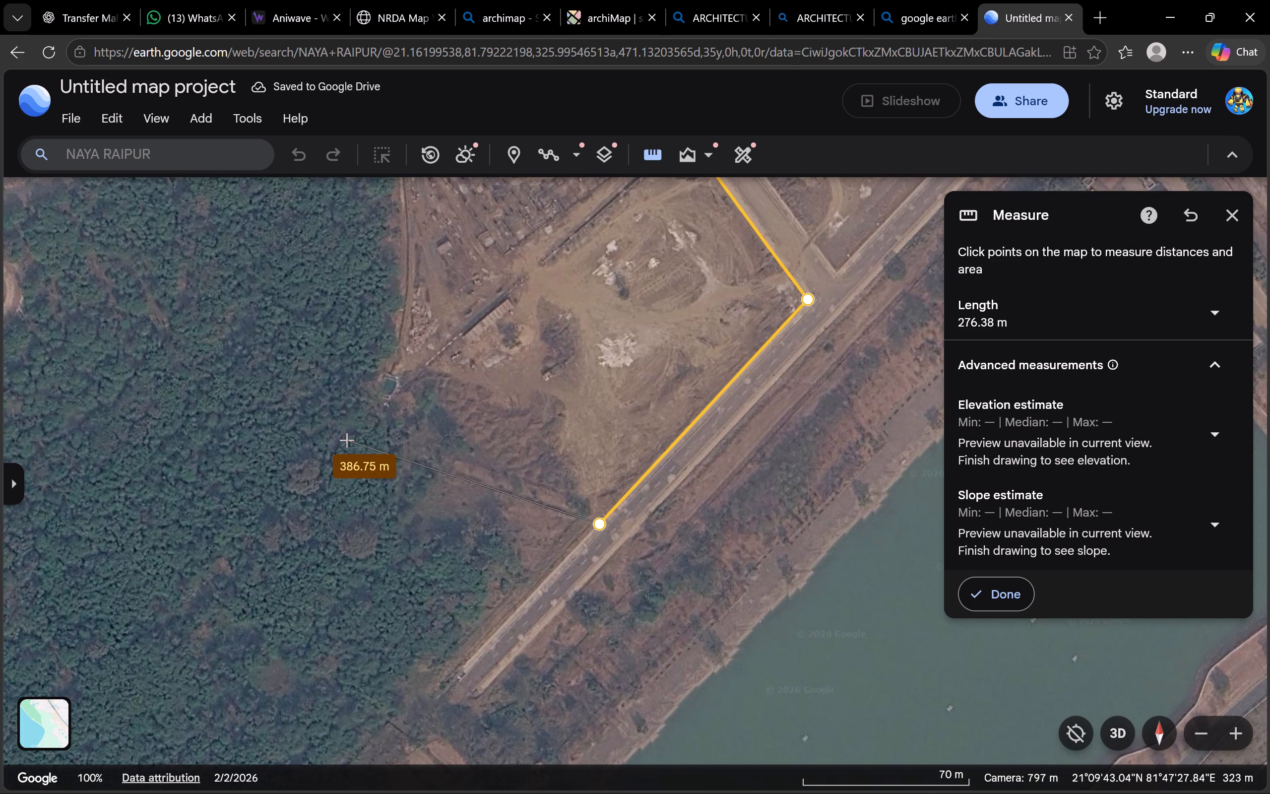
pyautogui.click(659, 158)
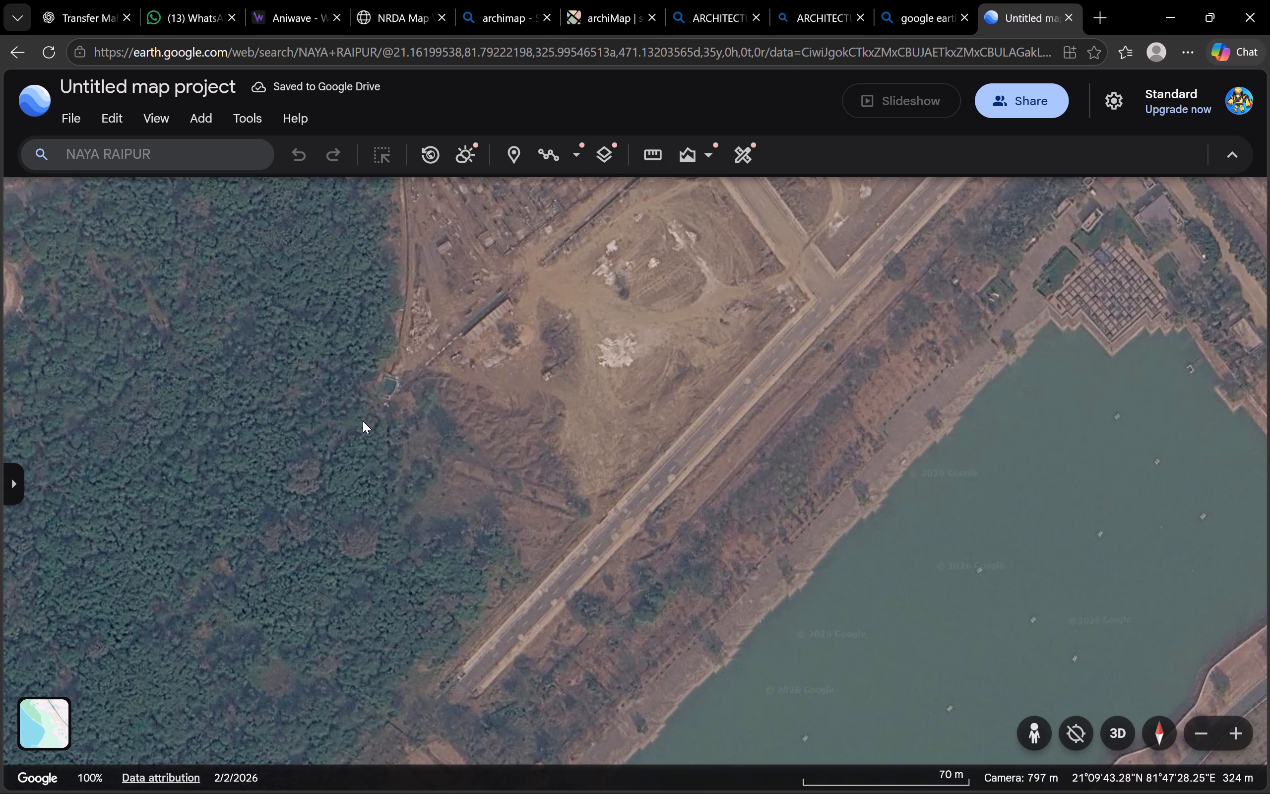
# Capture a screenshot of the satellite imagery framing the whole cleared plot with its adjoining woodland and roads.
pyautogui.click(661, 153)
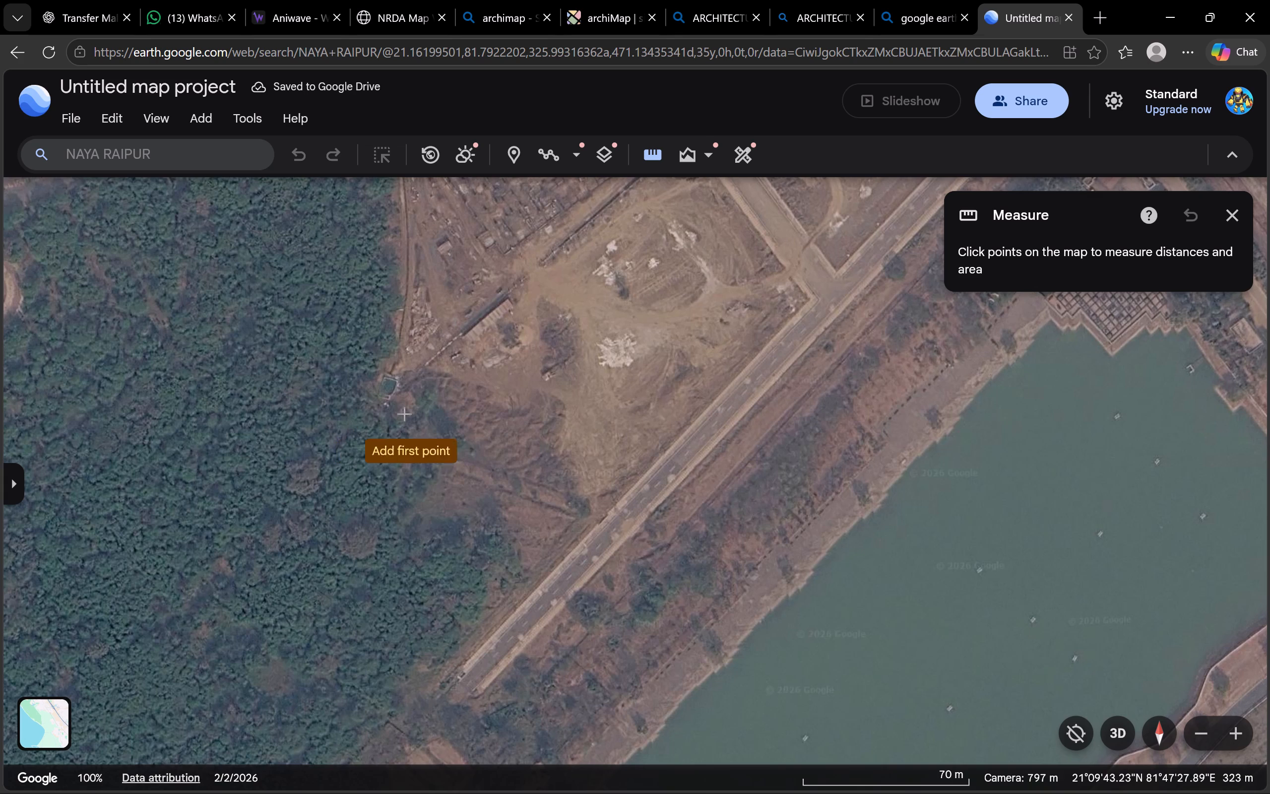
pyautogui.scroll(2, 404, 409)
pyautogui.scroll(-2, 404, 409)
pyautogui.moveTo(422, 371); pyautogui.dragTo(425, 379)
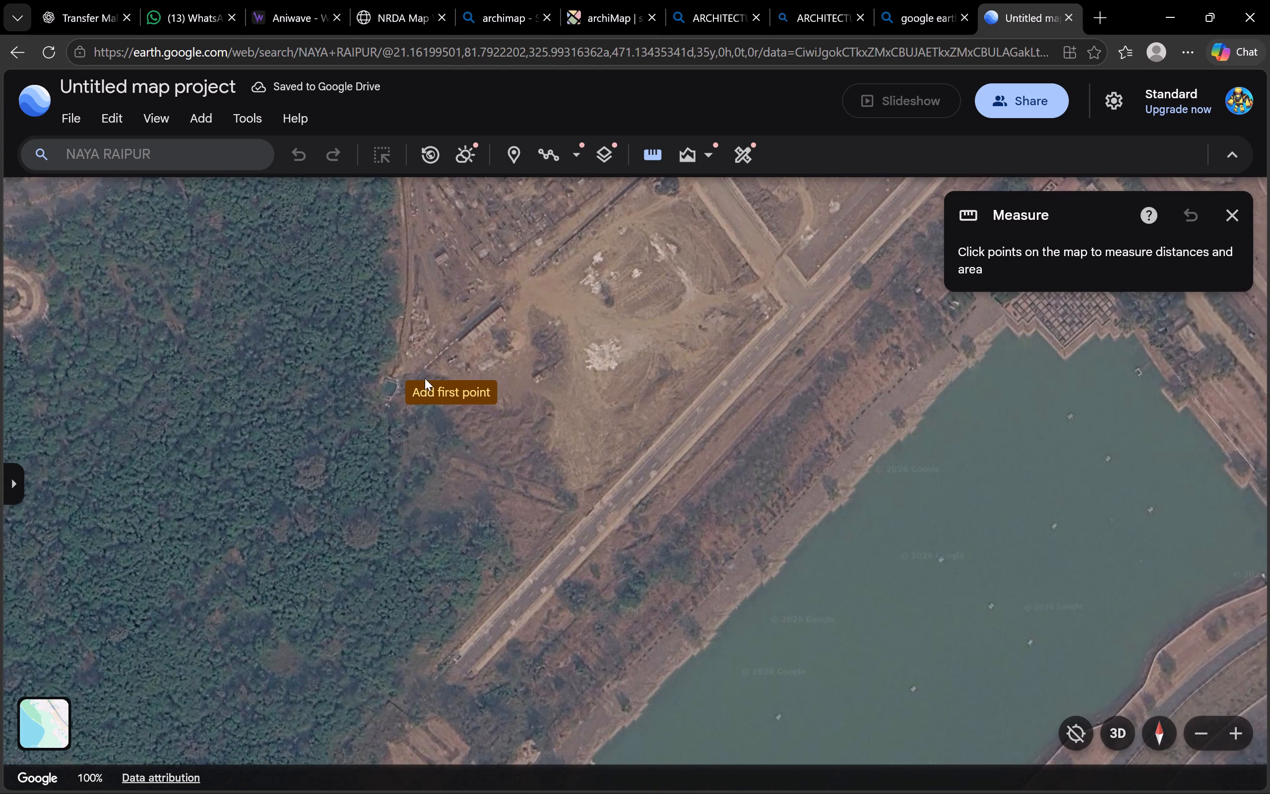
pyautogui.moveTo(425, 379); pyautogui.dragTo(434, 492)
pyautogui.moveTo(437, 464); pyautogui.dragTo(458, 481)
pyautogui.scroll(-1, 458, 471)
pyautogui.moveTo(458, 466); pyautogui.dragTo(506, 478)
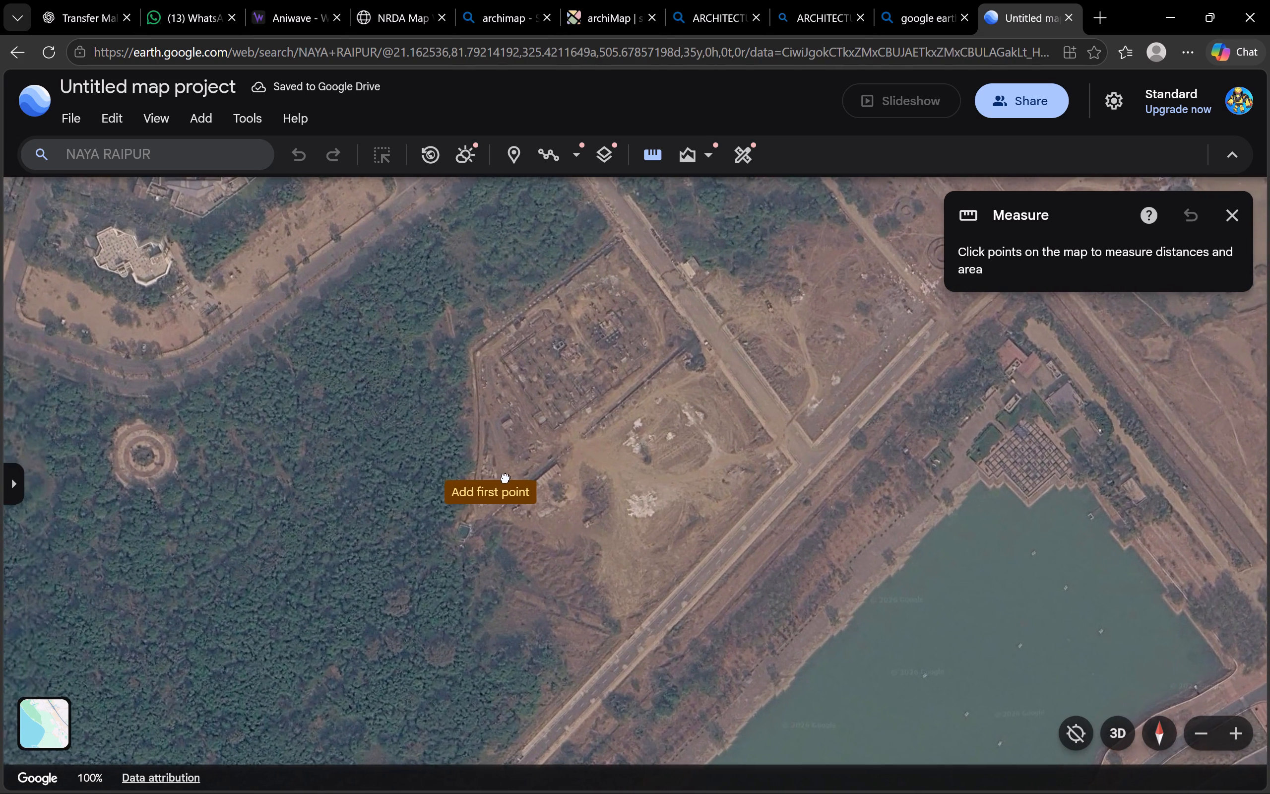
pyautogui.moveTo(506, 478); pyautogui.dragTo(506, 476)
pyautogui.moveTo(512, 468); pyautogui.dragTo(521, 474)
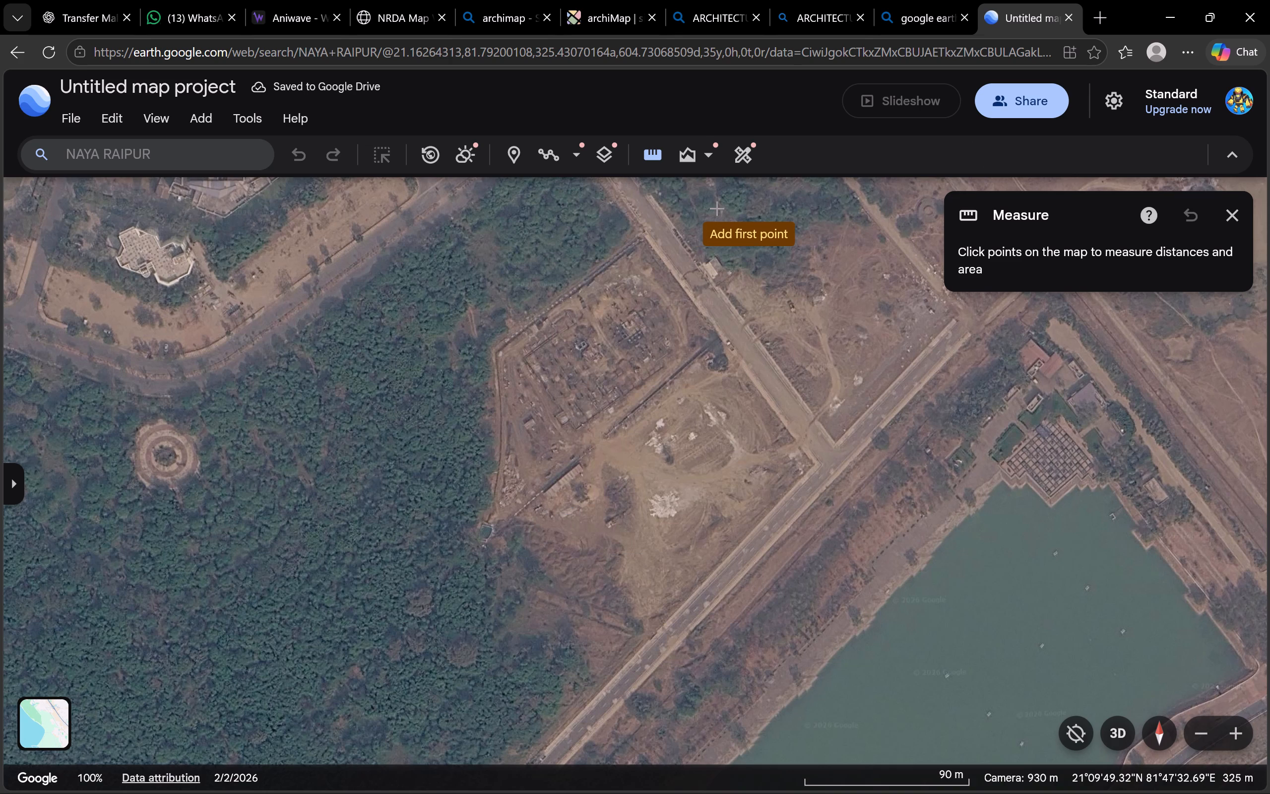
pyautogui.press('Print')
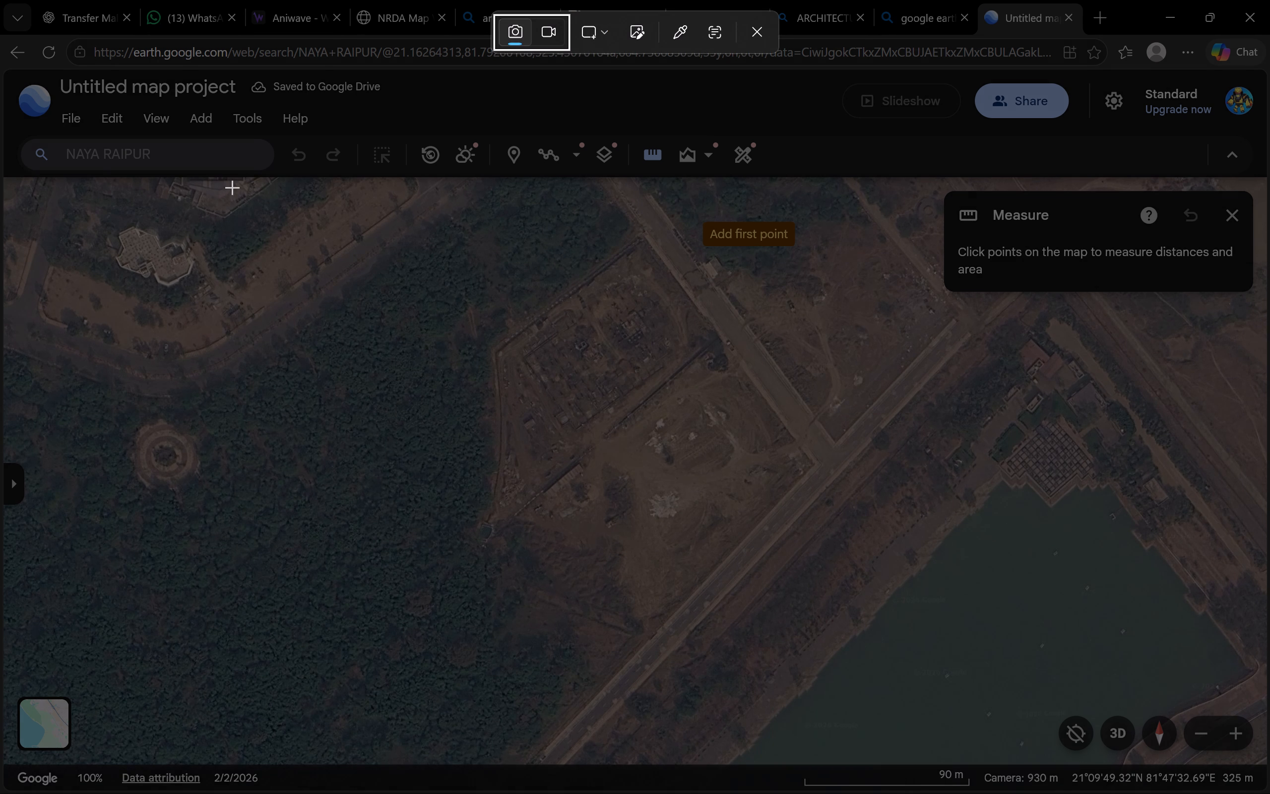
pyautogui.moveTo(334, 216); pyautogui.dragTo(833, 655)
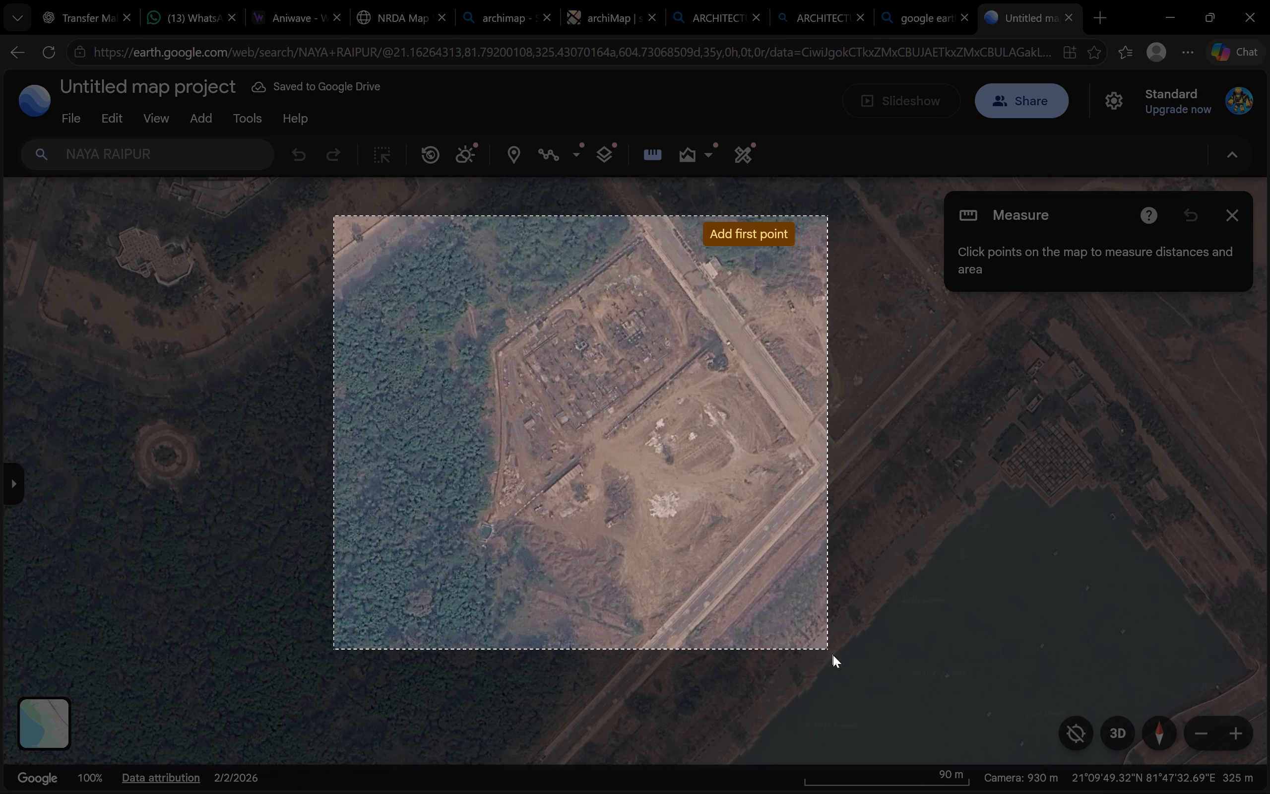
pyautogui.moveTo(833, 655); pyautogui.dragTo(924, 679)
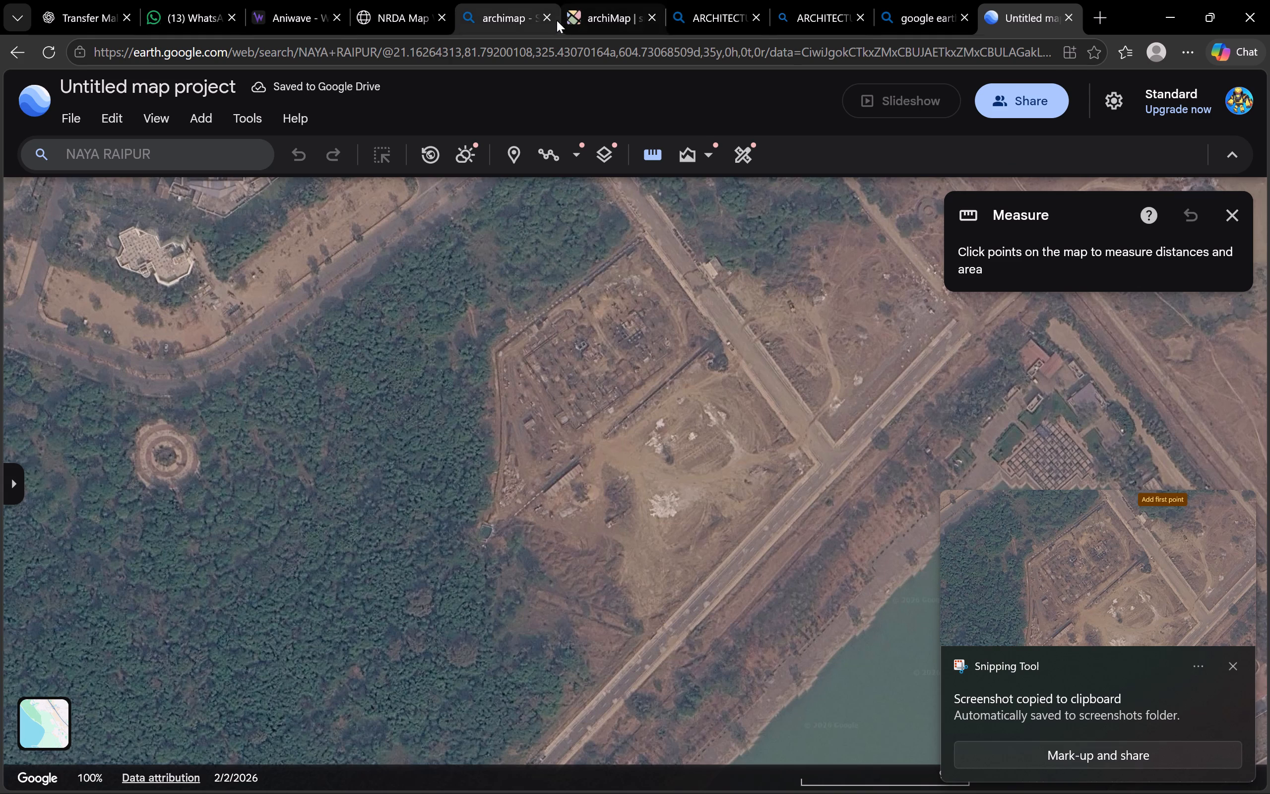
pyautogui.click(415, 15)
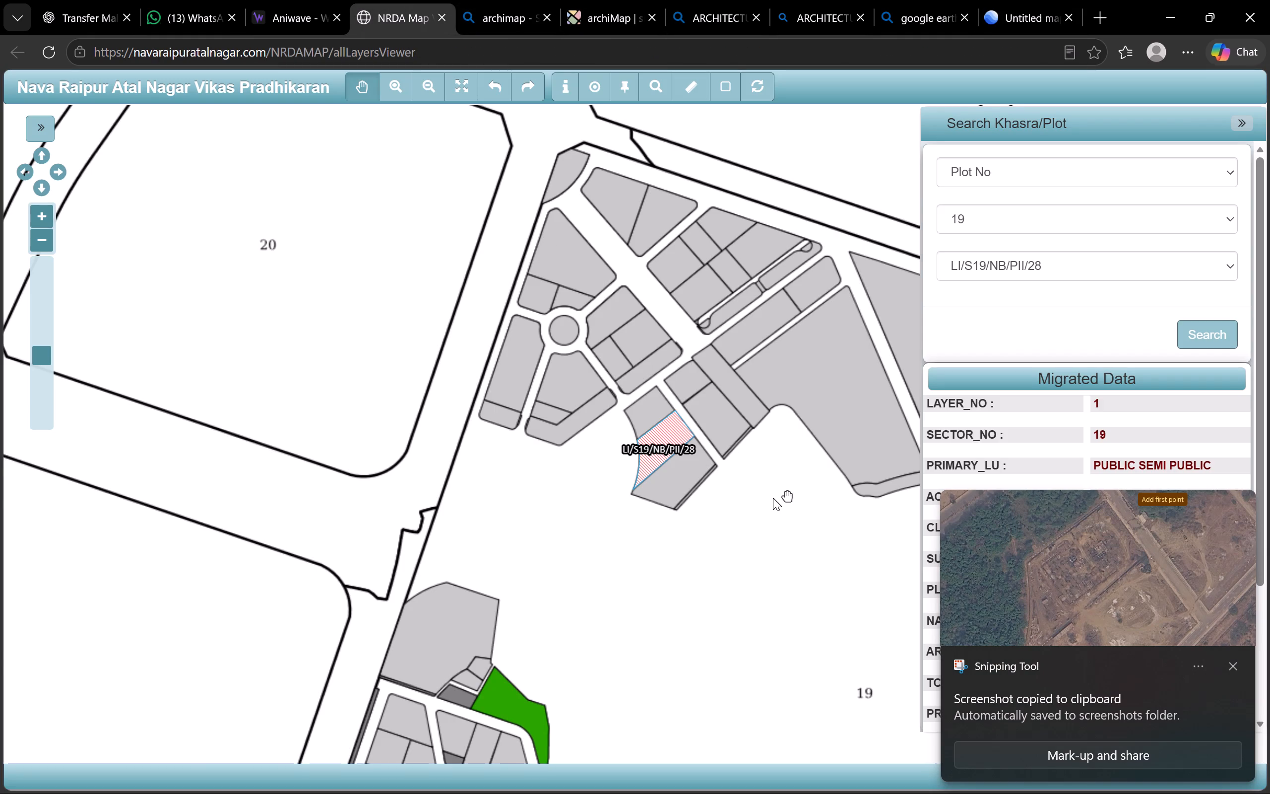
pyautogui.moveTo(772, 494); pyautogui.dragTo(726, 527)
pyautogui.scroll(5, 642, 502)
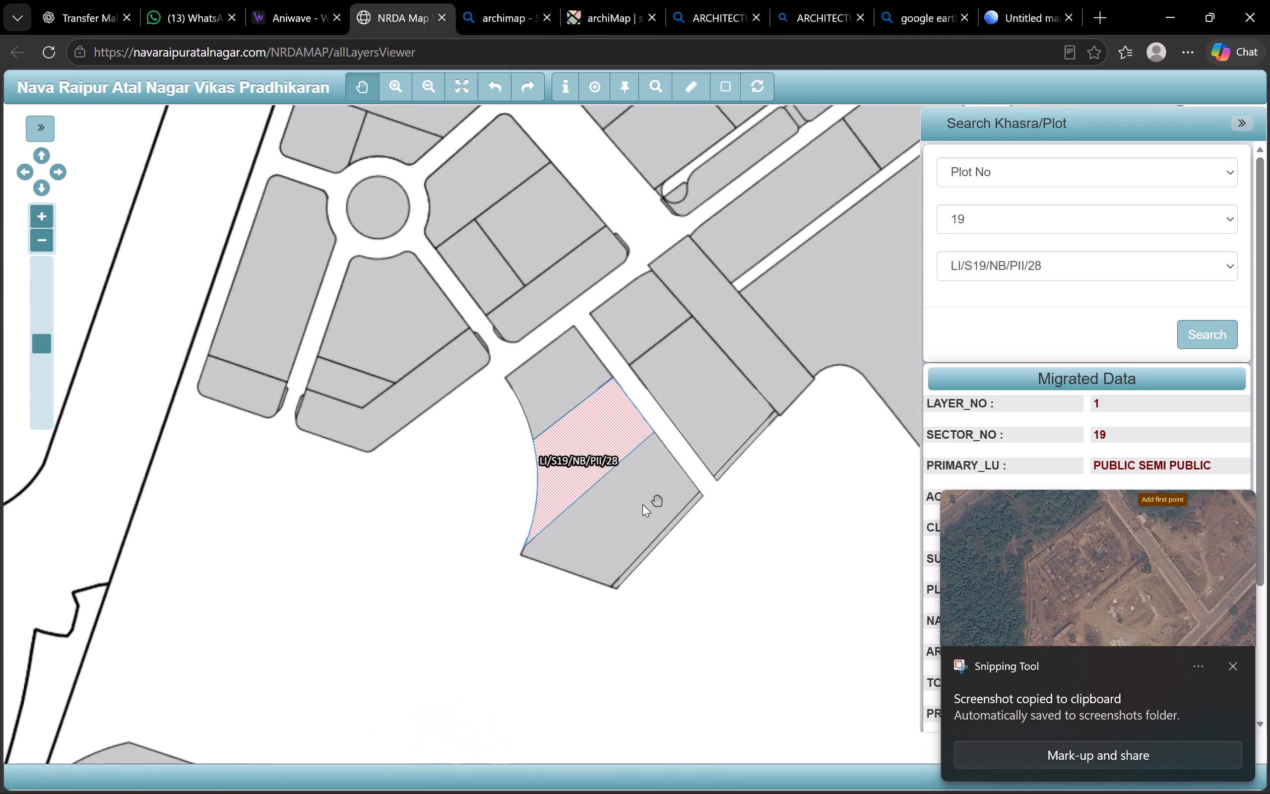
pyautogui.moveTo(642, 505); pyautogui.dragTo(705, 479)
pyautogui.scroll(-1, 704, 479)
pyautogui.moveTo(683, 478); pyautogui.dragTo(702, 480)
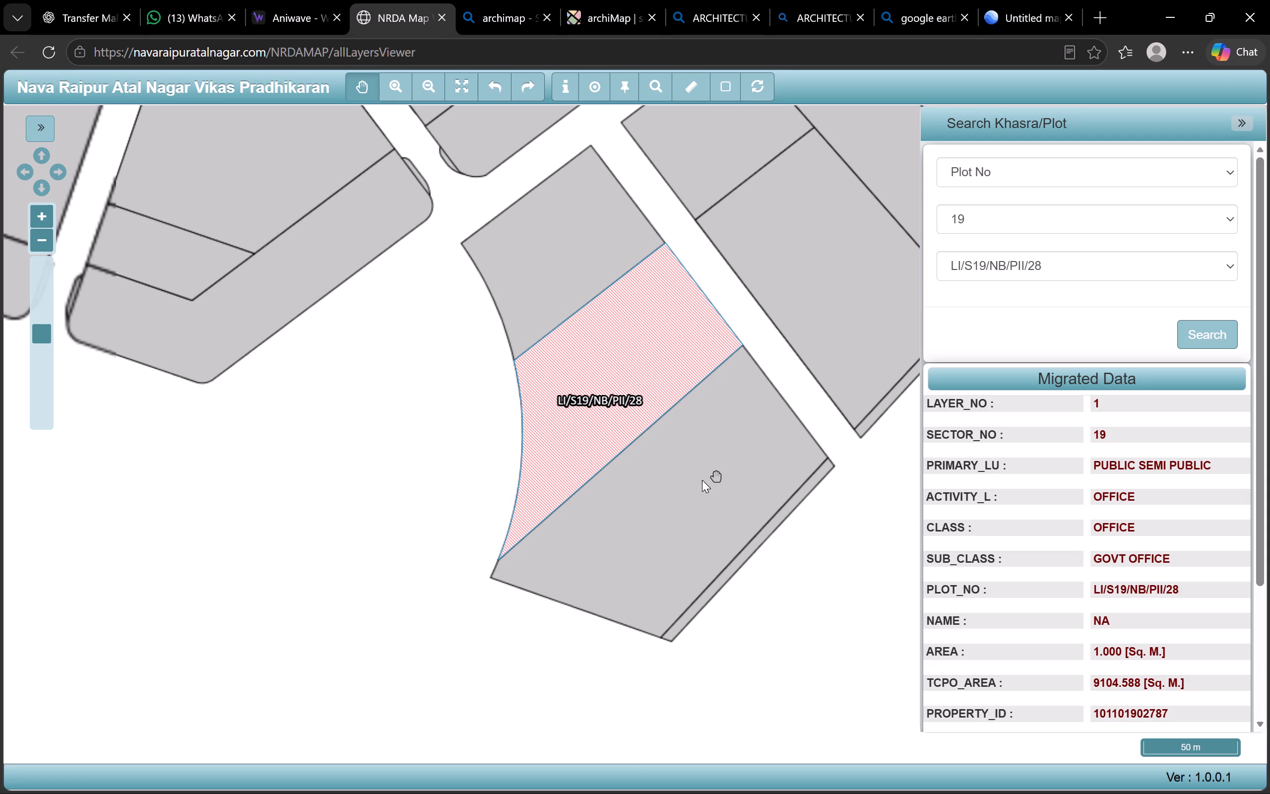
pyautogui.moveTo(551, 349); pyautogui.dragTo(488, 339)
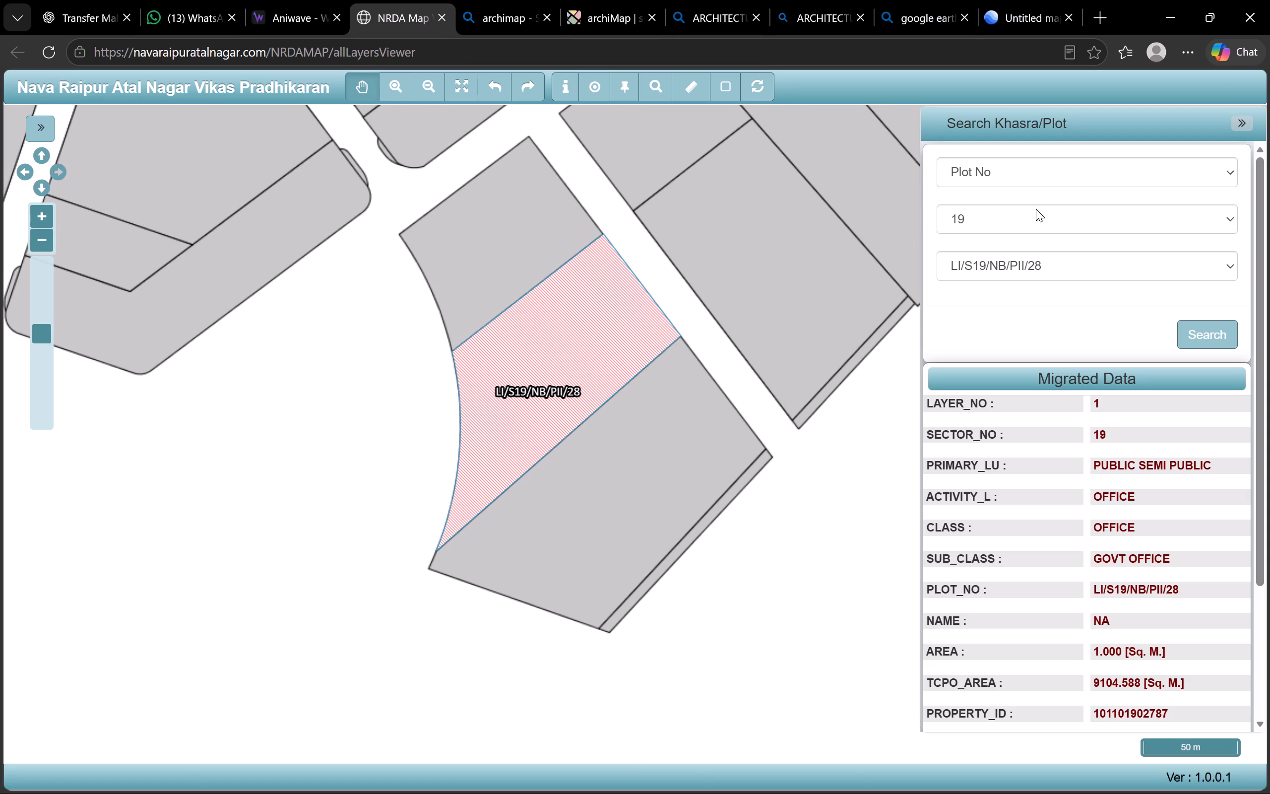
pyautogui.press('Print')
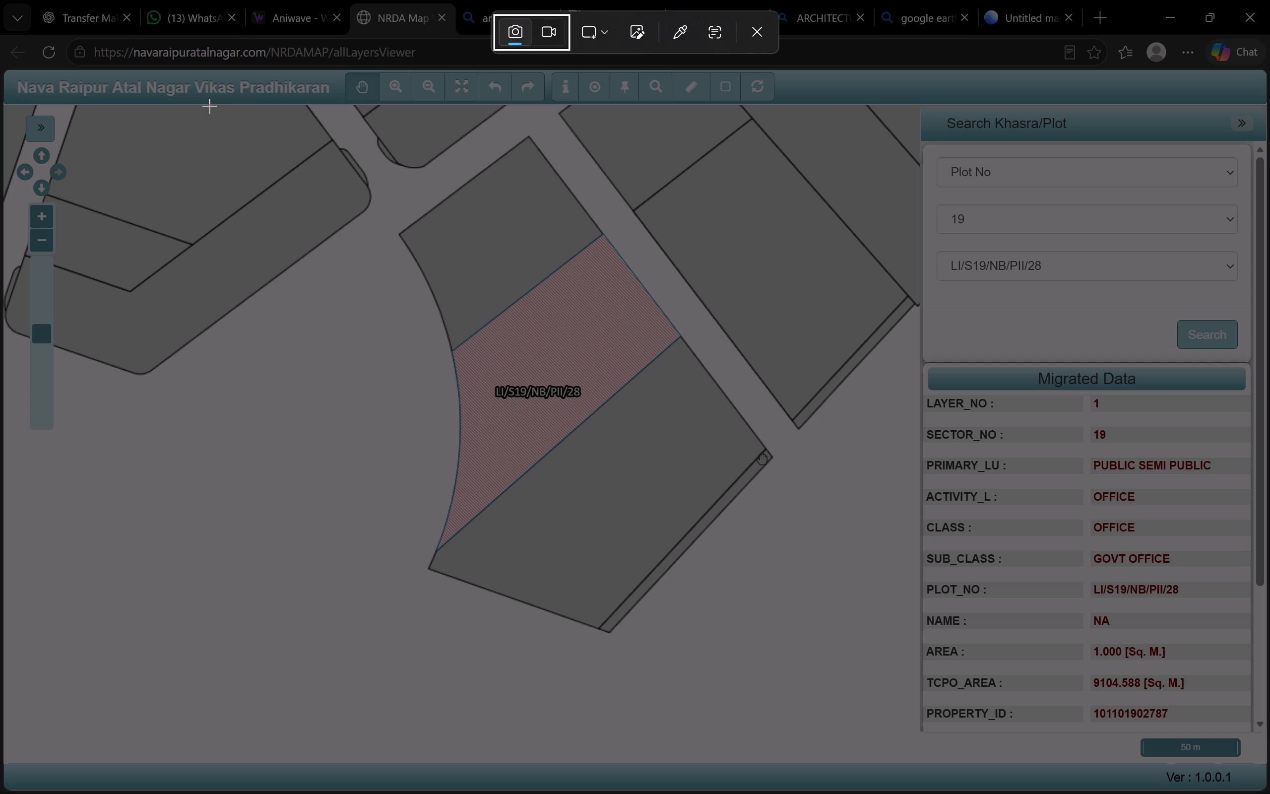
pyautogui.moveTo(209, 106); pyautogui.dragTo(865, 688)
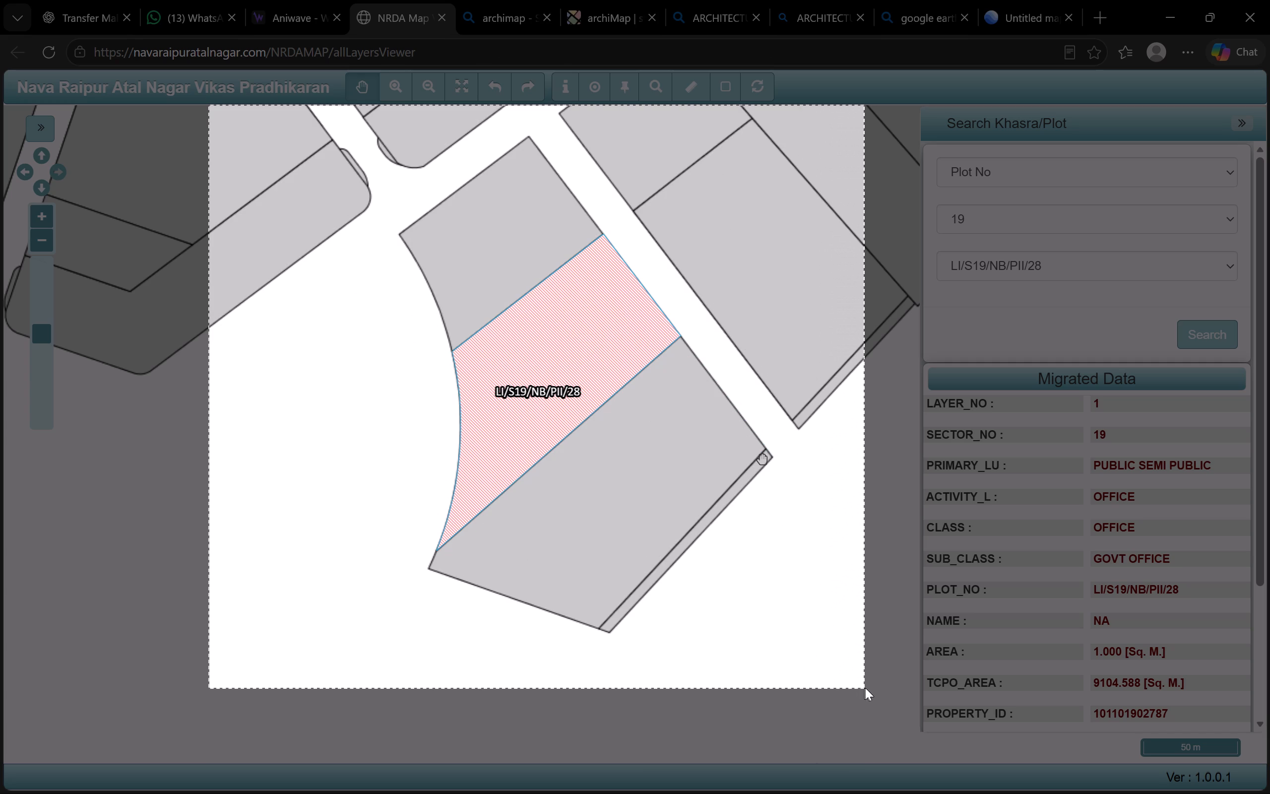
pyautogui.moveTo(865, 688); pyautogui.dragTo(889, 687)
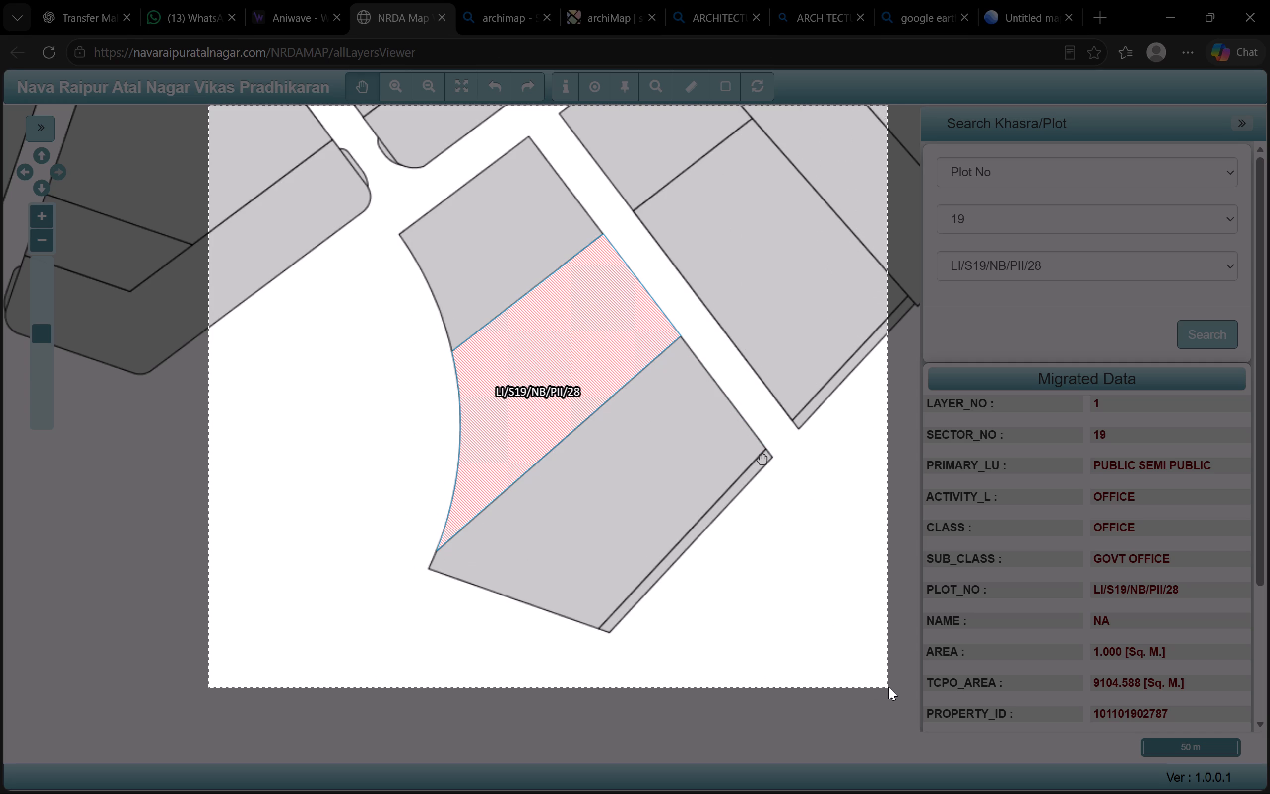
pyautogui.moveTo(889, 687); pyautogui.dragTo(899, 712)
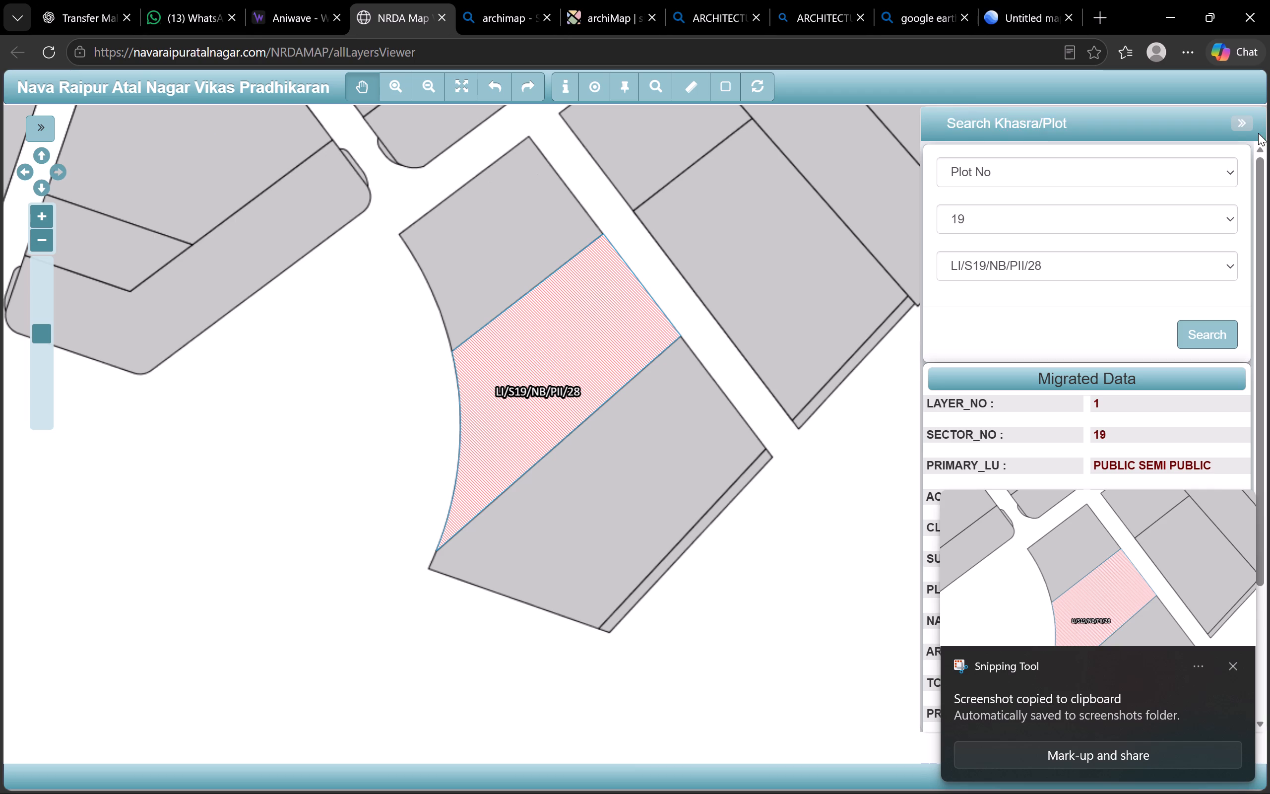
pyautogui.click(1172, 19)
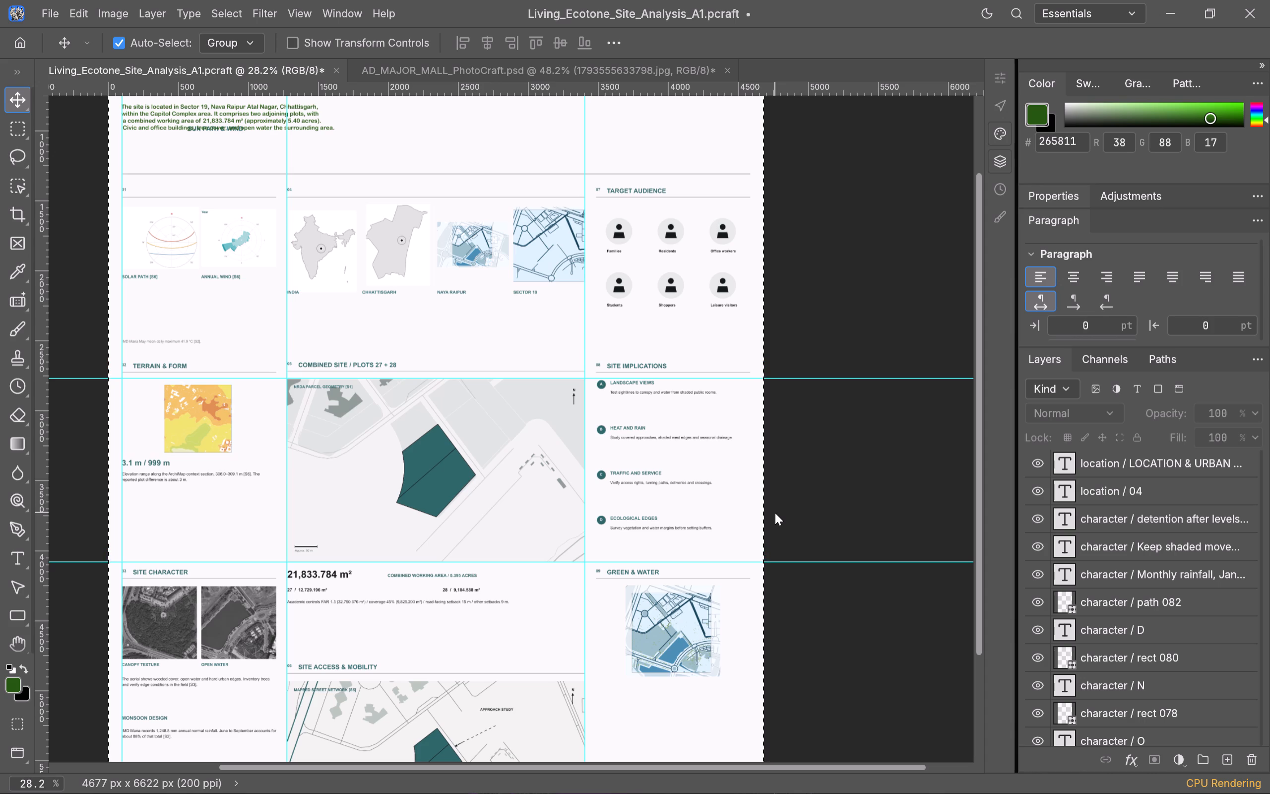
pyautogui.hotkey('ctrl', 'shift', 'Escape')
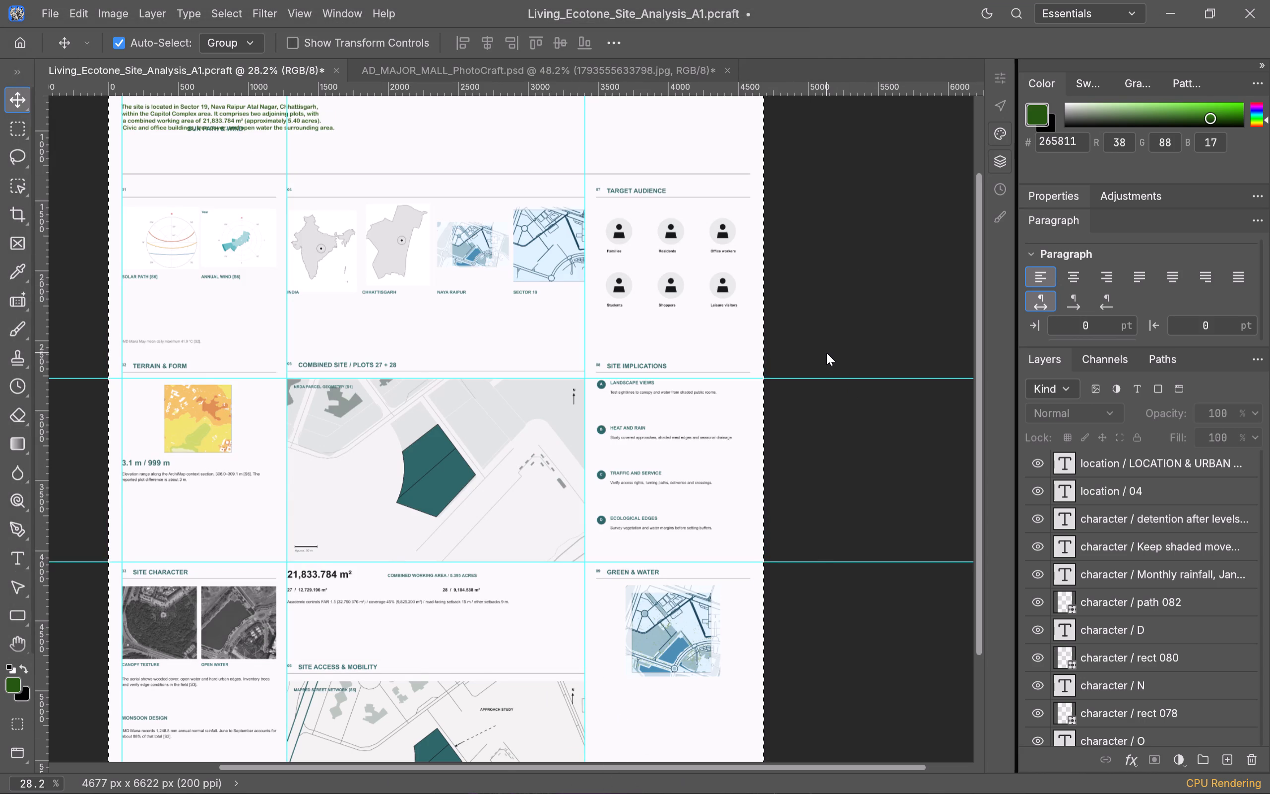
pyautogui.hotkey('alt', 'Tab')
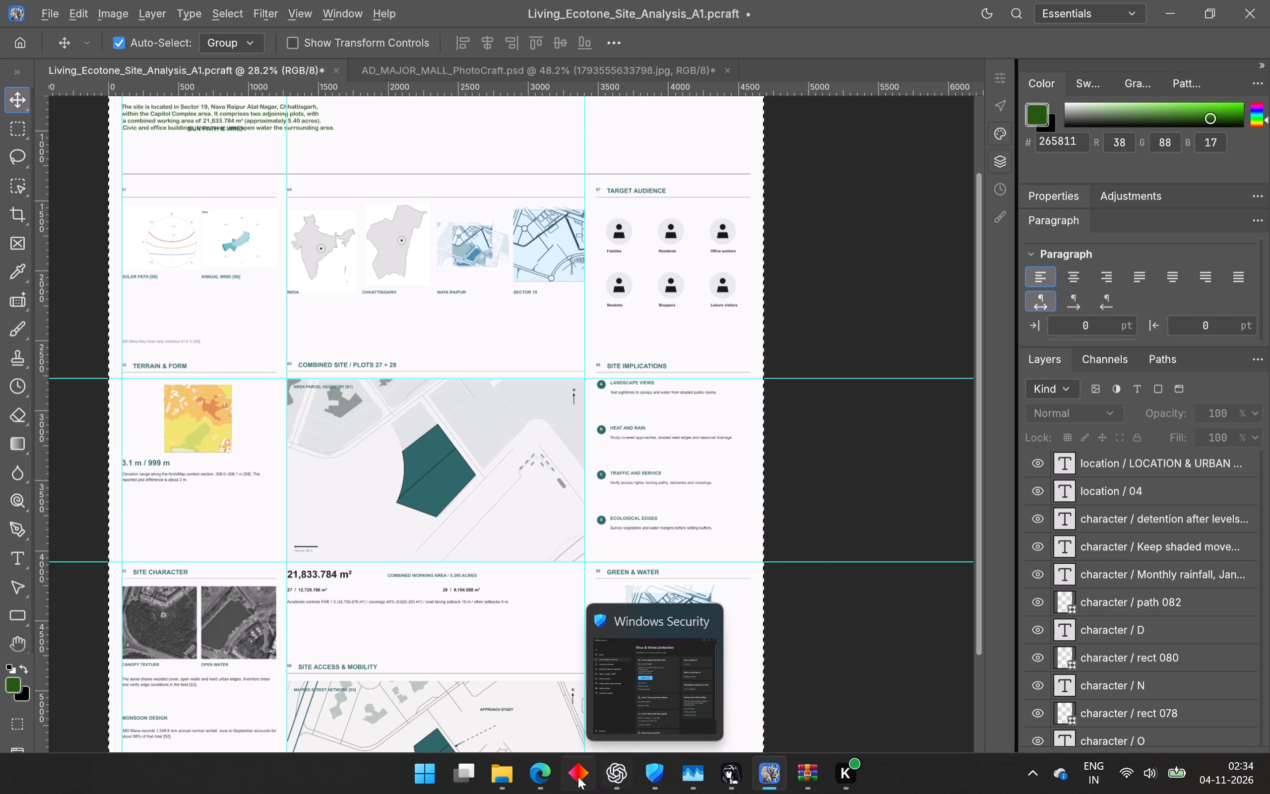
# Close the Aniwave, archimap search and archiMap pages in Microsoft Edge, and return to the A1 sheet in PhotoCraft.
pyautogui.click(547, 777)
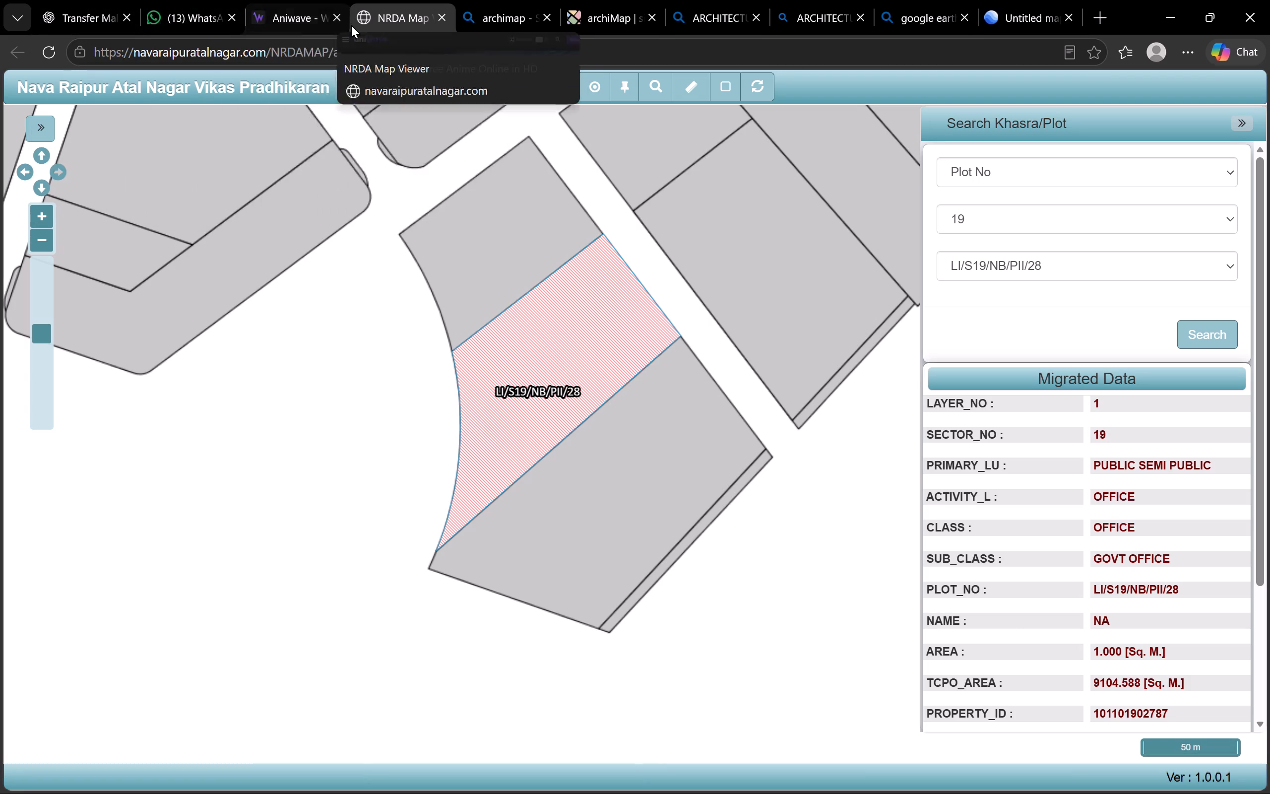
pyautogui.click(339, 14)
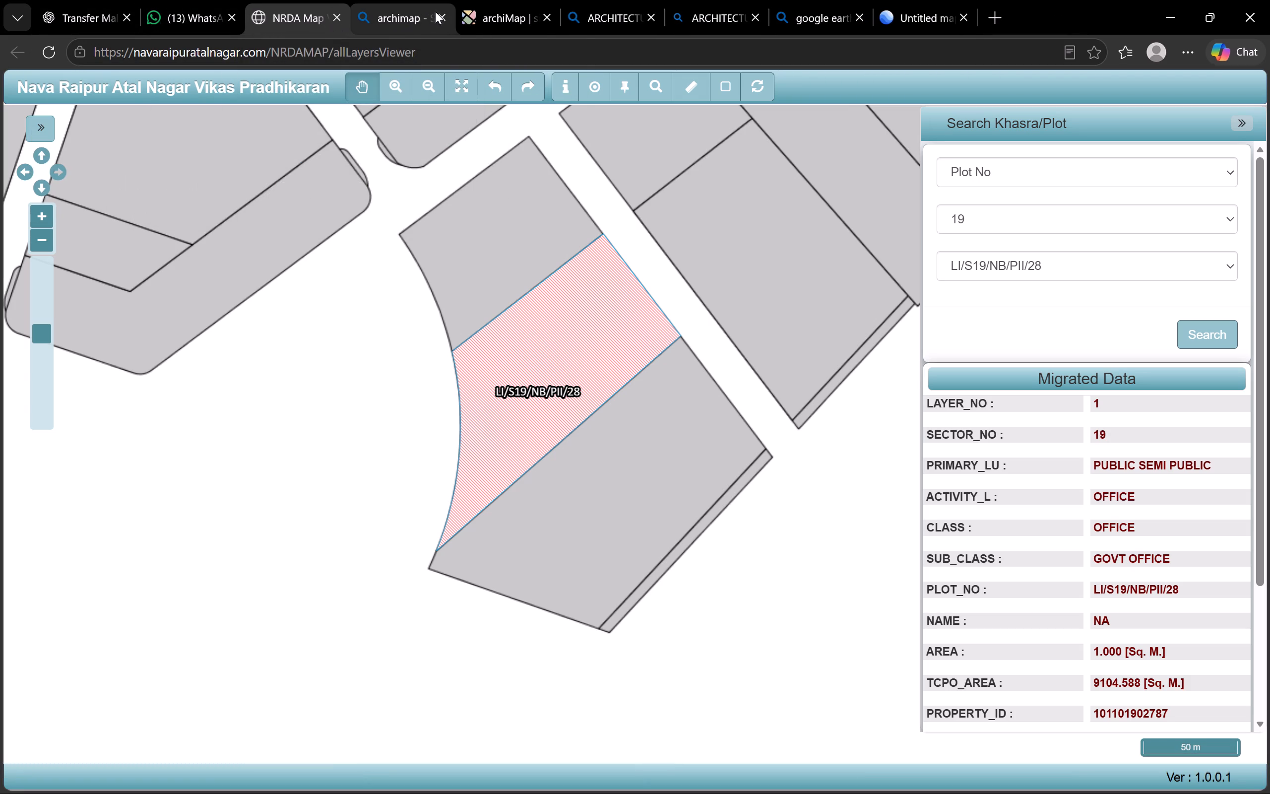
pyautogui.click(444, 16)
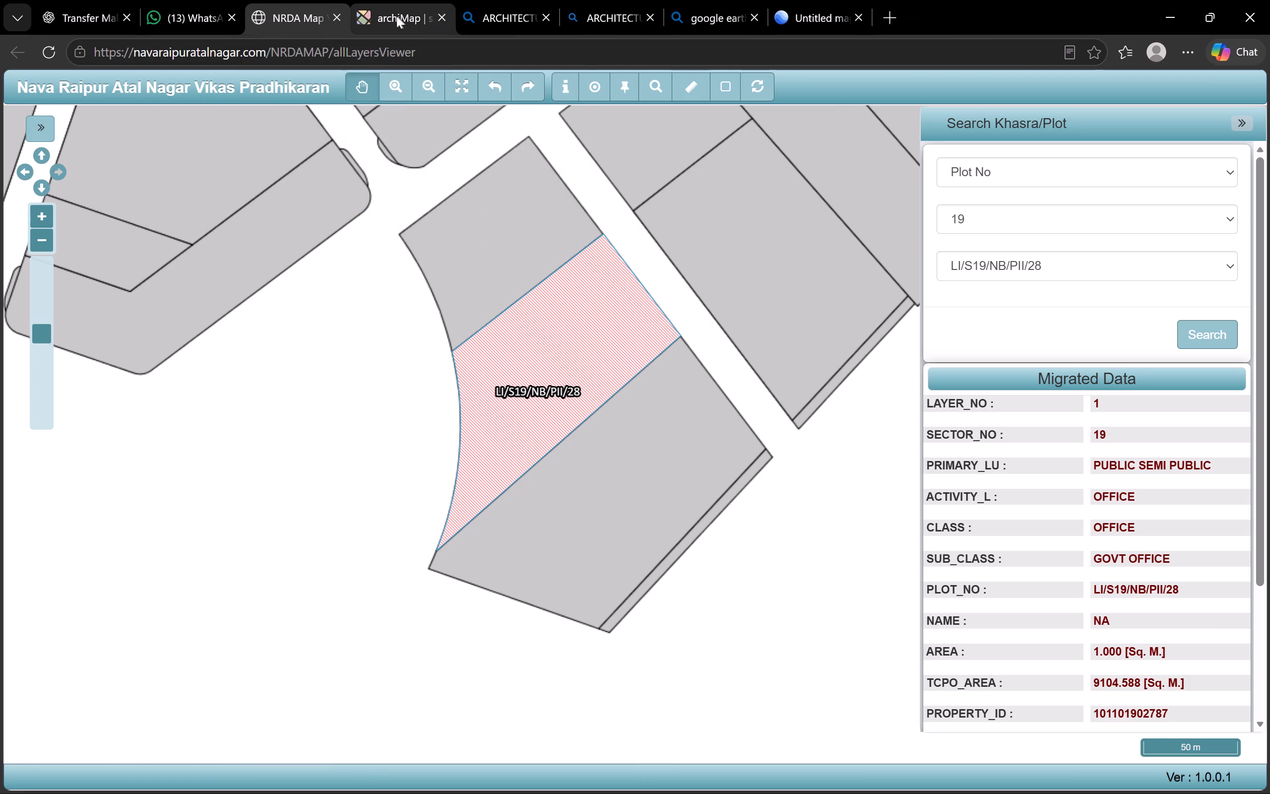
pyautogui.click(440, 16)
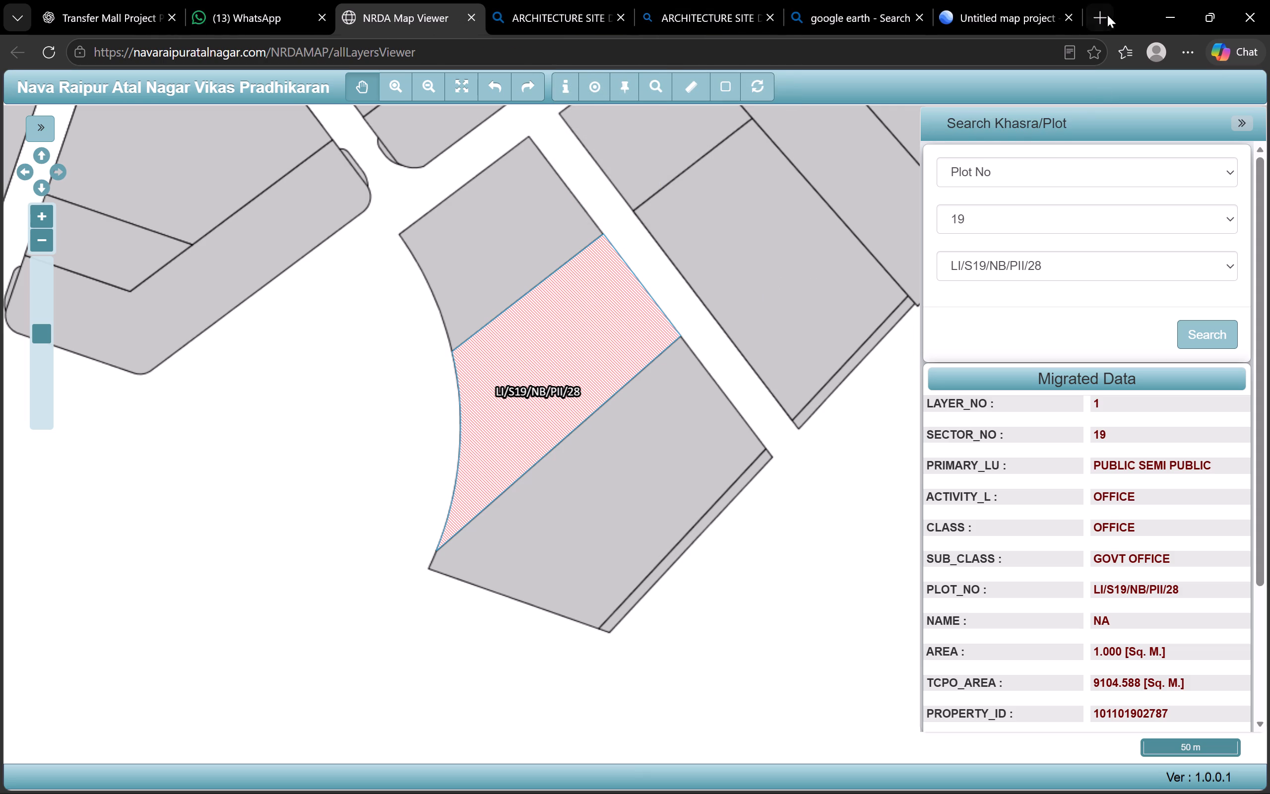
pyautogui.click(1167, 15)
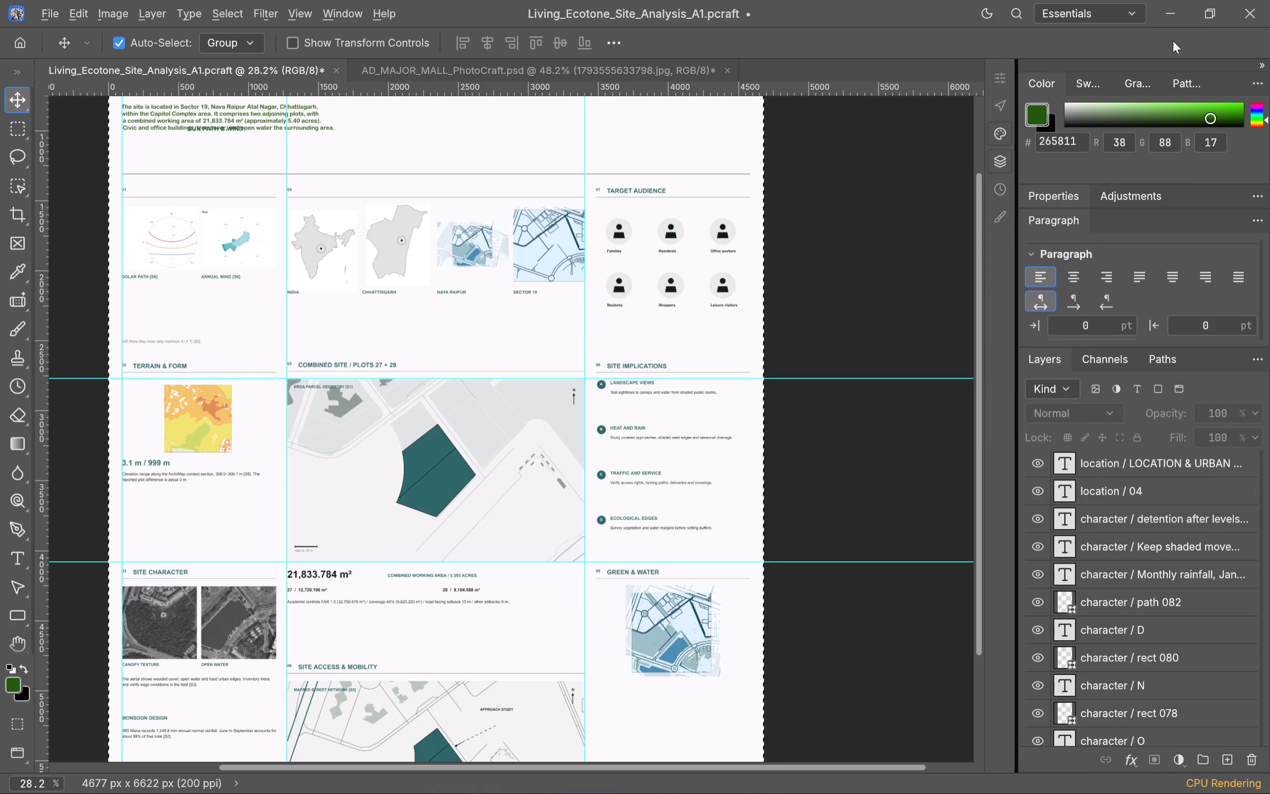